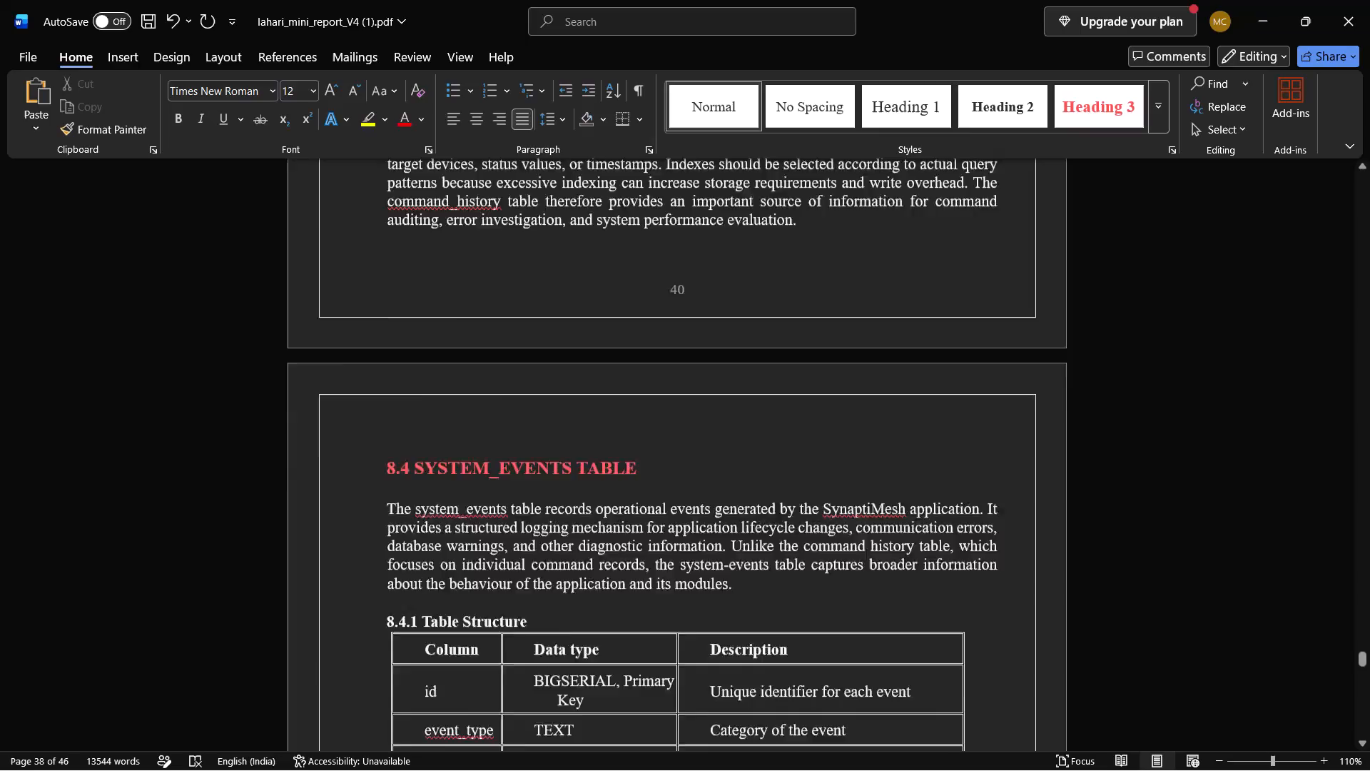
Look through the report's closing pages from section 8.4 past the Conclusion to the References, checking for blank pages and stray bullets.
{"action": "scroll", "coordinate": [541, 363], "scroll_direction": "up", "scroll_amount": 1}
{"action": "scroll", "coordinate": [541, 363], "scroll_direction": "down", "scroll_amount": 1}
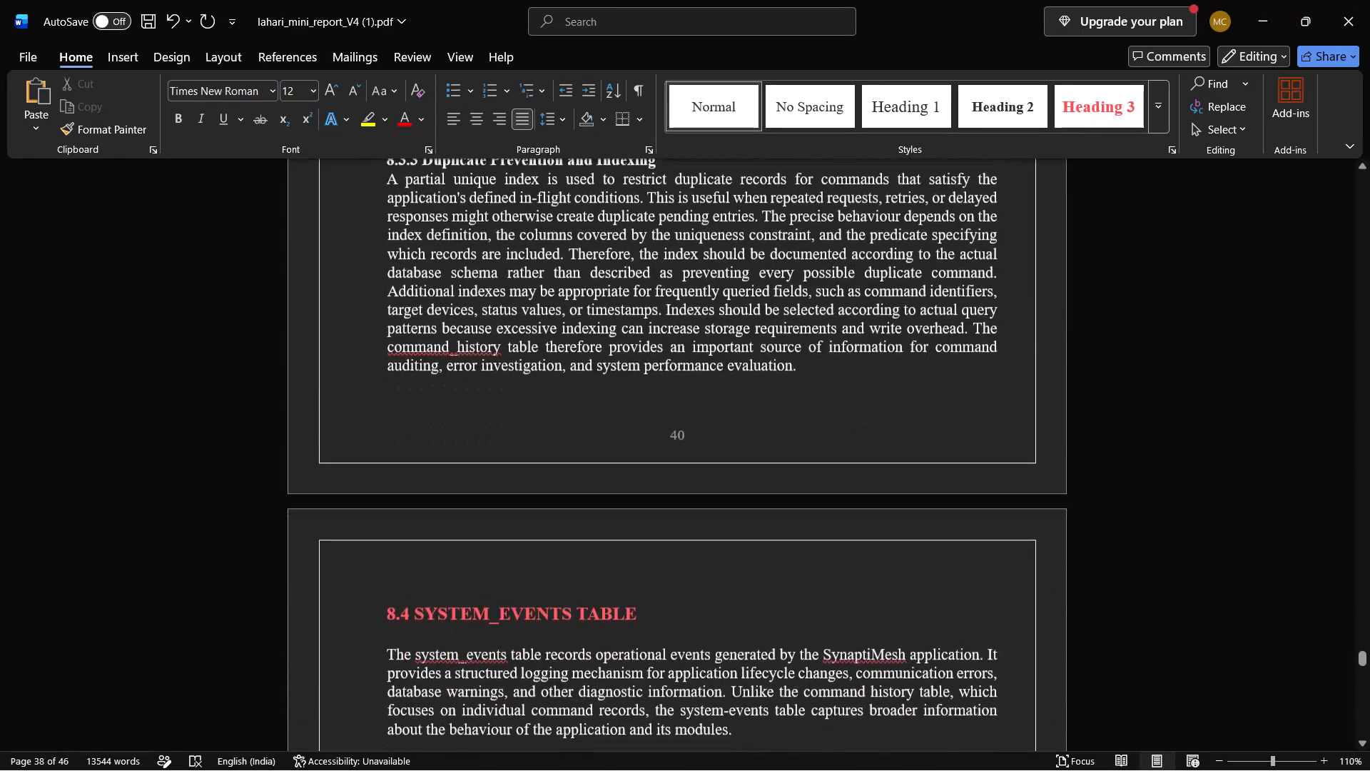
{"action": "scroll", "coordinate": [541, 363], "scroll_direction": "down", "scroll_amount": 4}
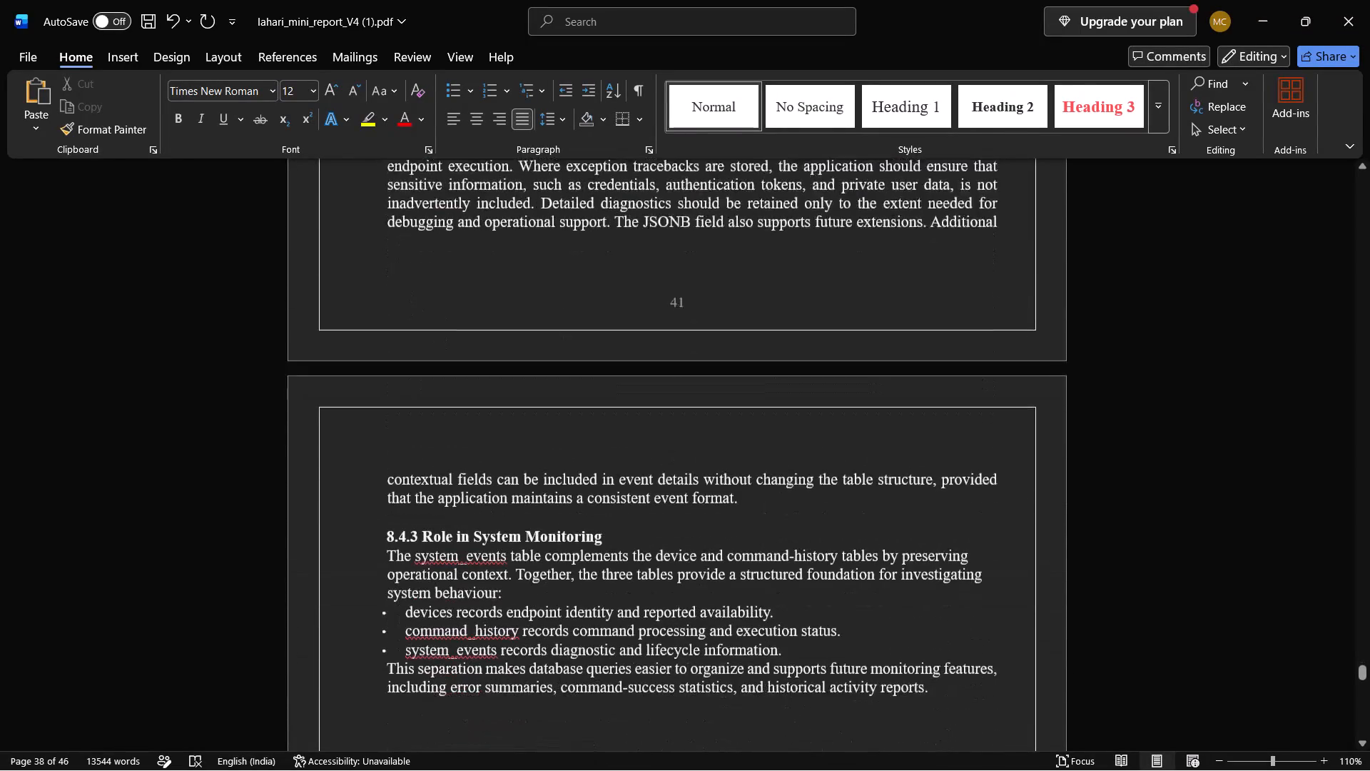
{"action": "scroll", "coordinate": [541, 363], "scroll_direction": "down", "scroll_amount": 5}
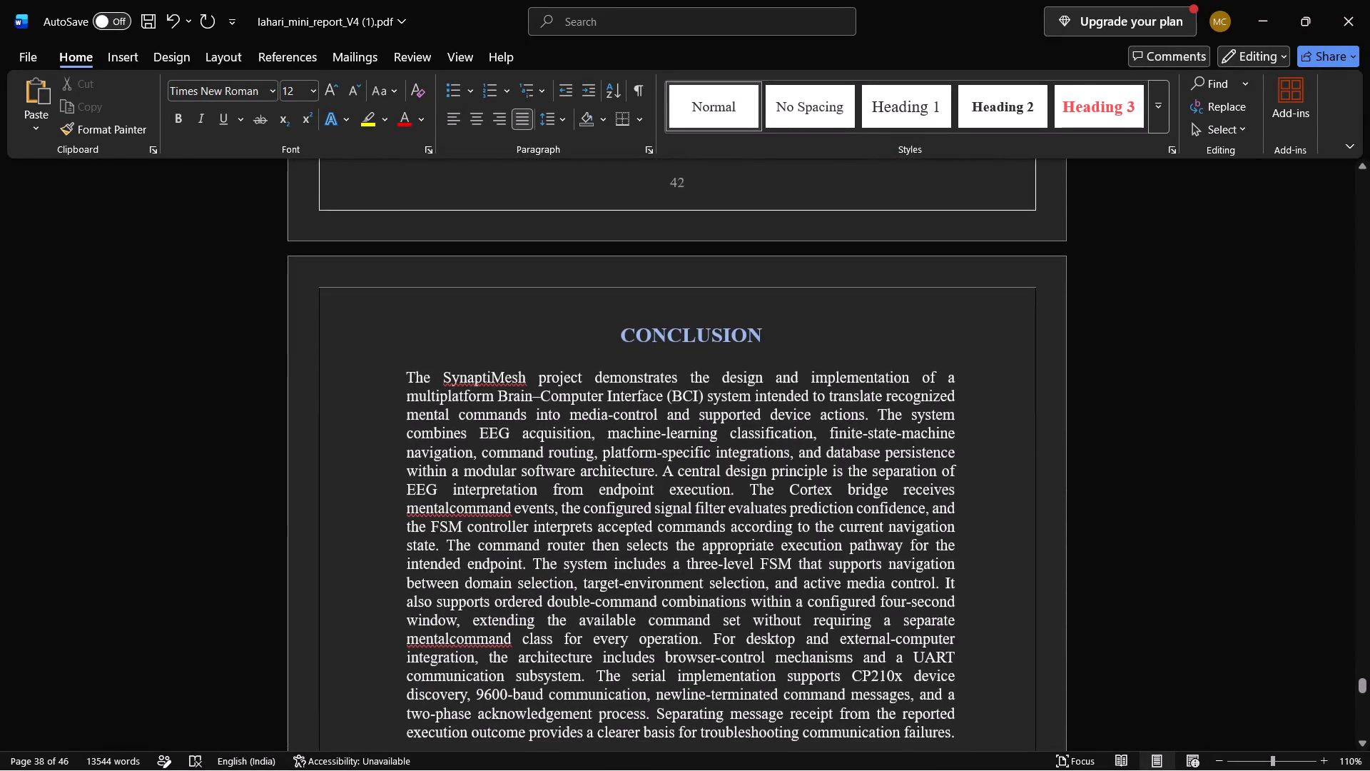
{"action": "scroll", "coordinate": [541, 363], "scroll_direction": "down", "scroll_amount": 6}
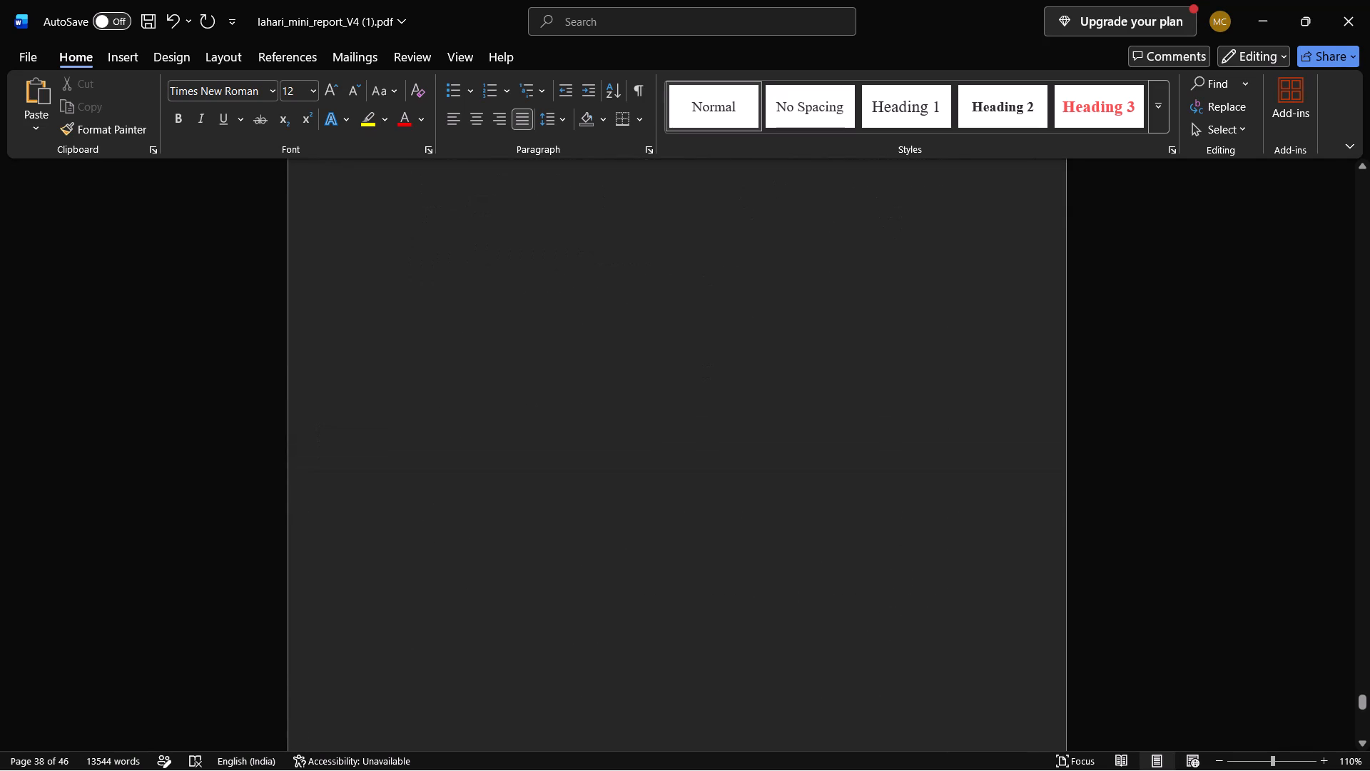
{"action": "scroll", "coordinate": [541, 363], "scroll_direction": "down", "scroll_amount": 8}
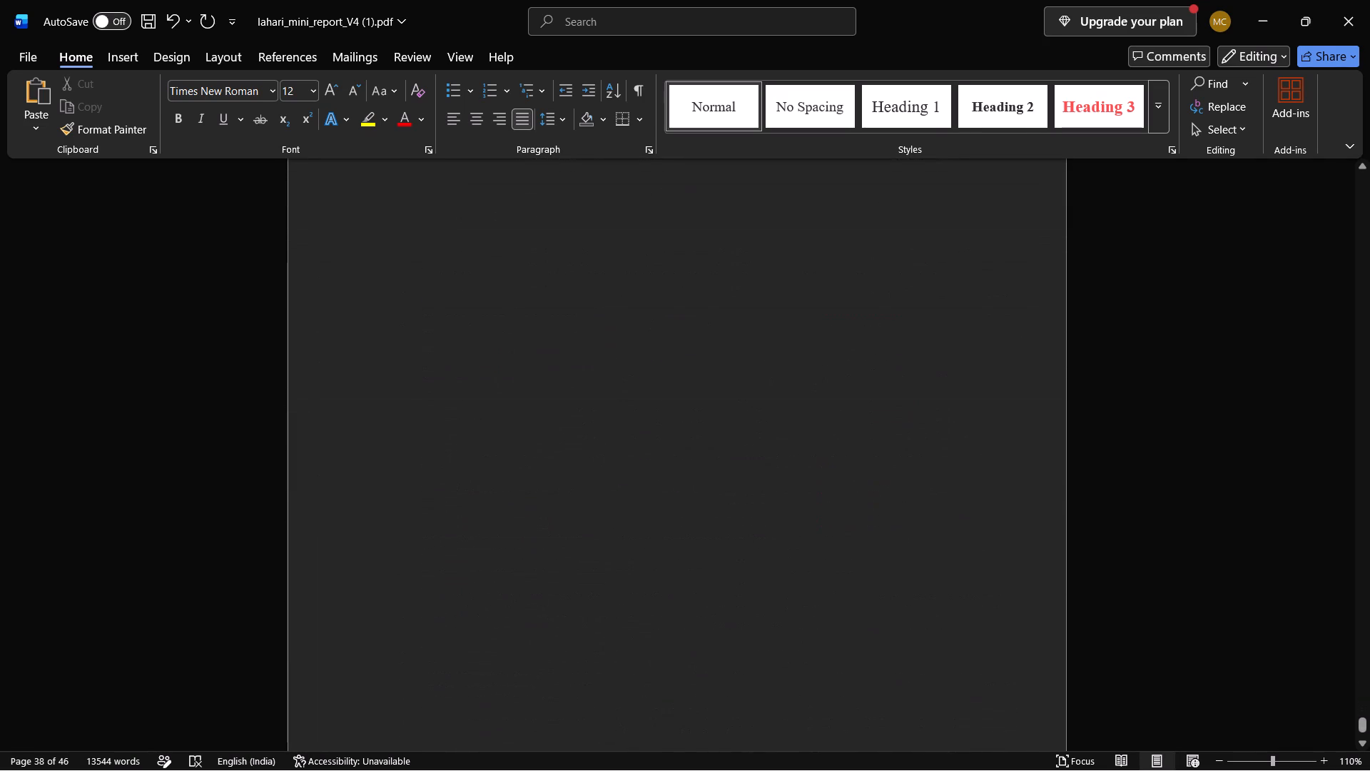
{"action": "scroll", "coordinate": [541, 363], "scroll_direction": "down", "scroll_amount": 6}
{"action": "scroll", "coordinate": [541, 363], "scroll_direction": "up", "scroll_amount": 5}
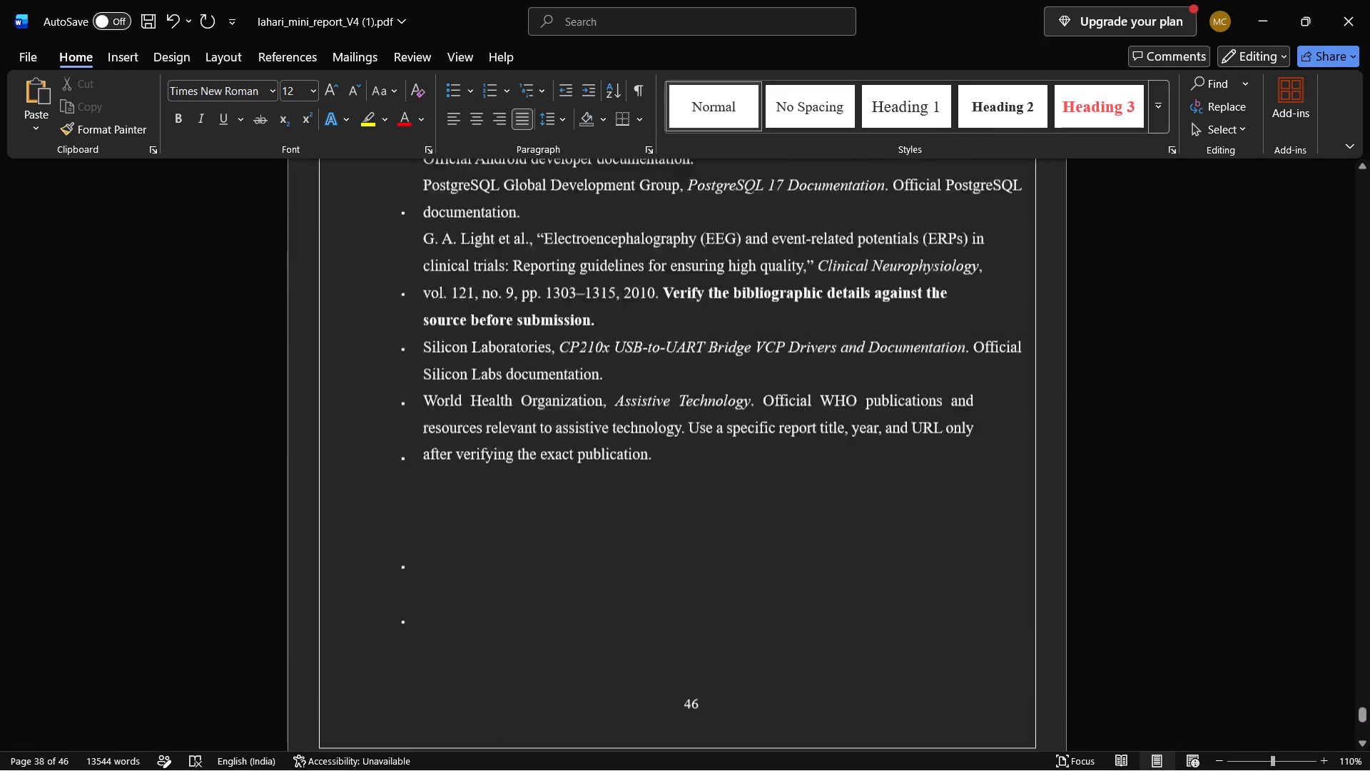
{"action": "scroll", "coordinate": [541, 363], "scroll_direction": "up", "scroll_amount": 1}
{"action": "scroll", "coordinate": [541, 363], "scroll_direction": "down", "scroll_amount": 1}
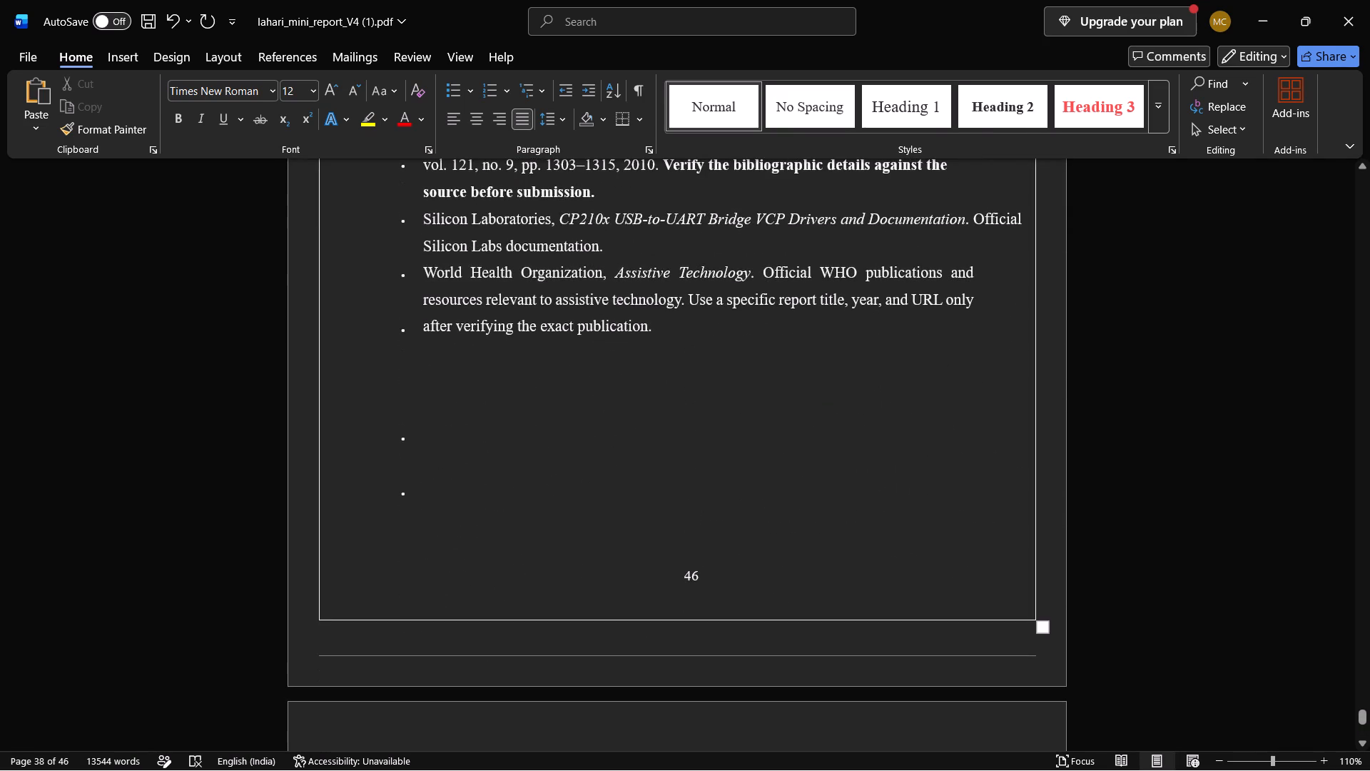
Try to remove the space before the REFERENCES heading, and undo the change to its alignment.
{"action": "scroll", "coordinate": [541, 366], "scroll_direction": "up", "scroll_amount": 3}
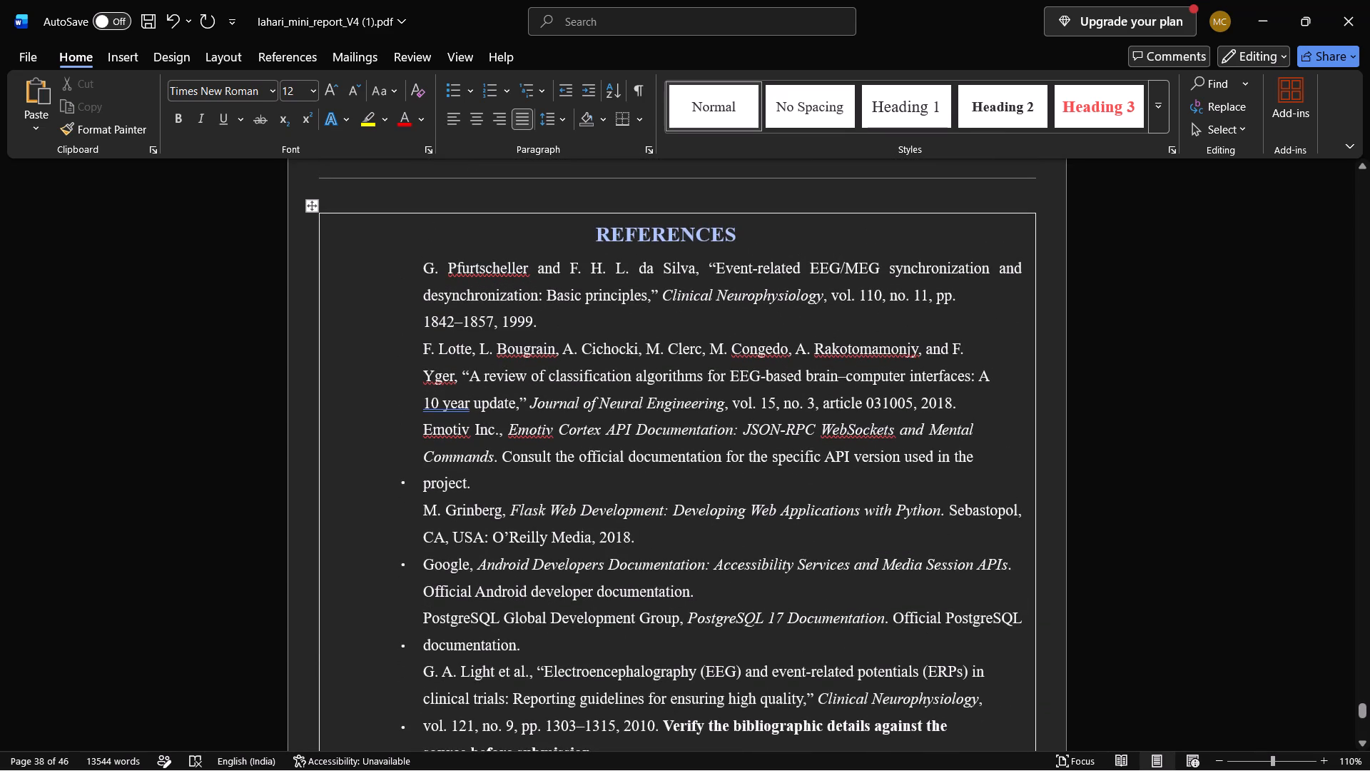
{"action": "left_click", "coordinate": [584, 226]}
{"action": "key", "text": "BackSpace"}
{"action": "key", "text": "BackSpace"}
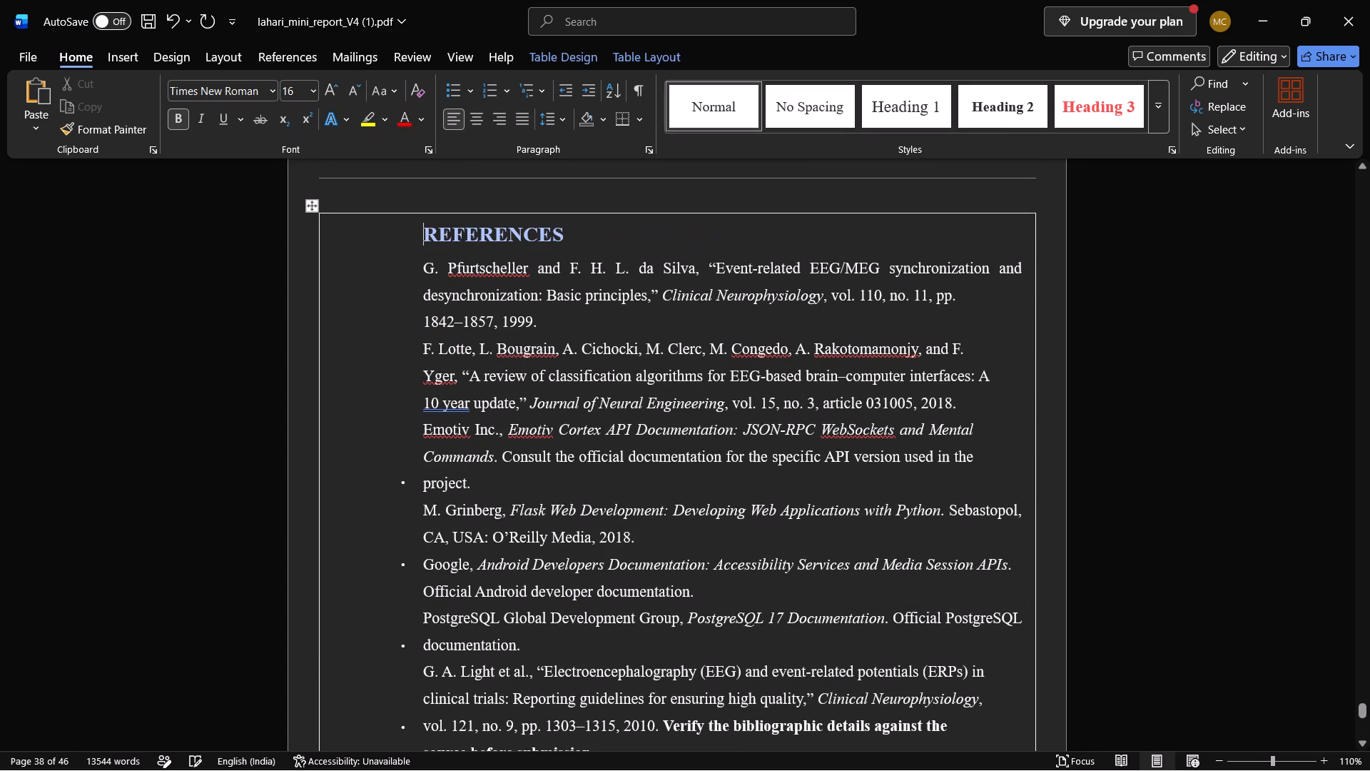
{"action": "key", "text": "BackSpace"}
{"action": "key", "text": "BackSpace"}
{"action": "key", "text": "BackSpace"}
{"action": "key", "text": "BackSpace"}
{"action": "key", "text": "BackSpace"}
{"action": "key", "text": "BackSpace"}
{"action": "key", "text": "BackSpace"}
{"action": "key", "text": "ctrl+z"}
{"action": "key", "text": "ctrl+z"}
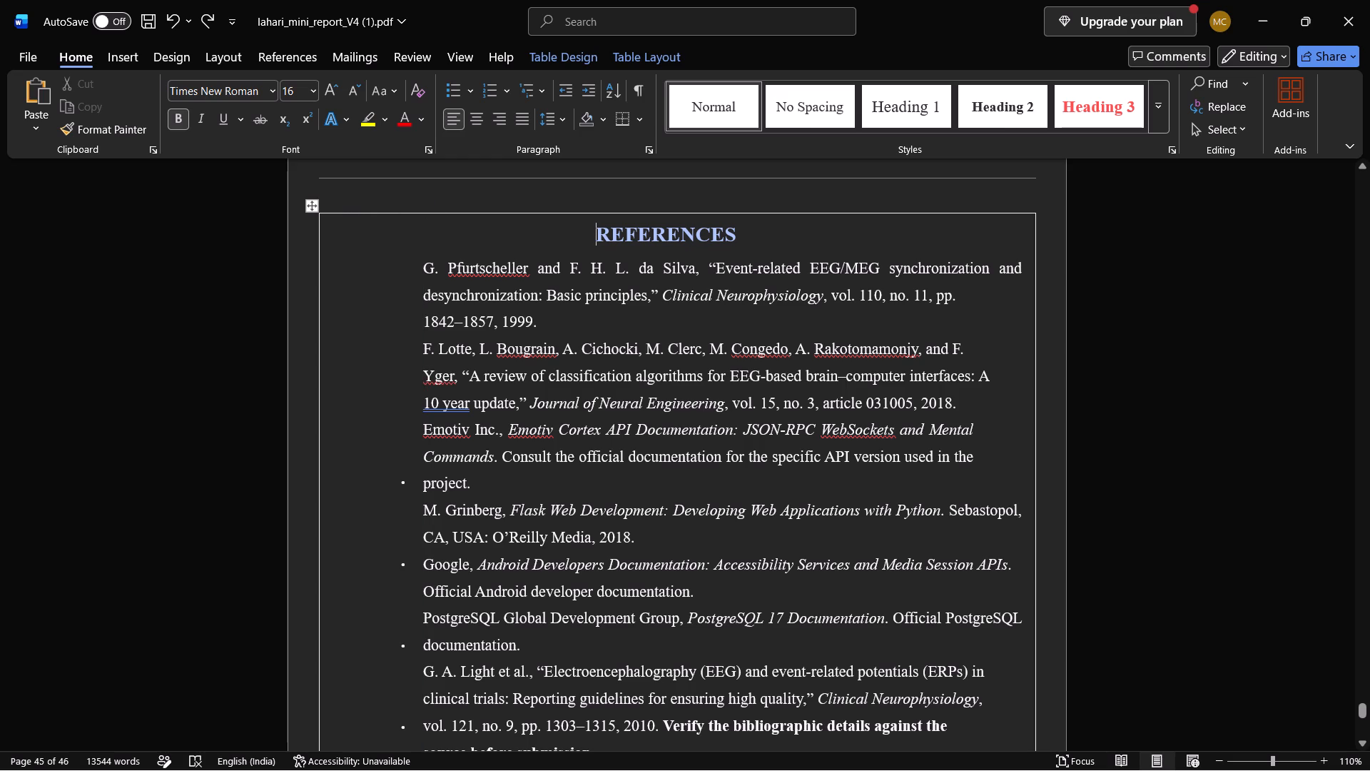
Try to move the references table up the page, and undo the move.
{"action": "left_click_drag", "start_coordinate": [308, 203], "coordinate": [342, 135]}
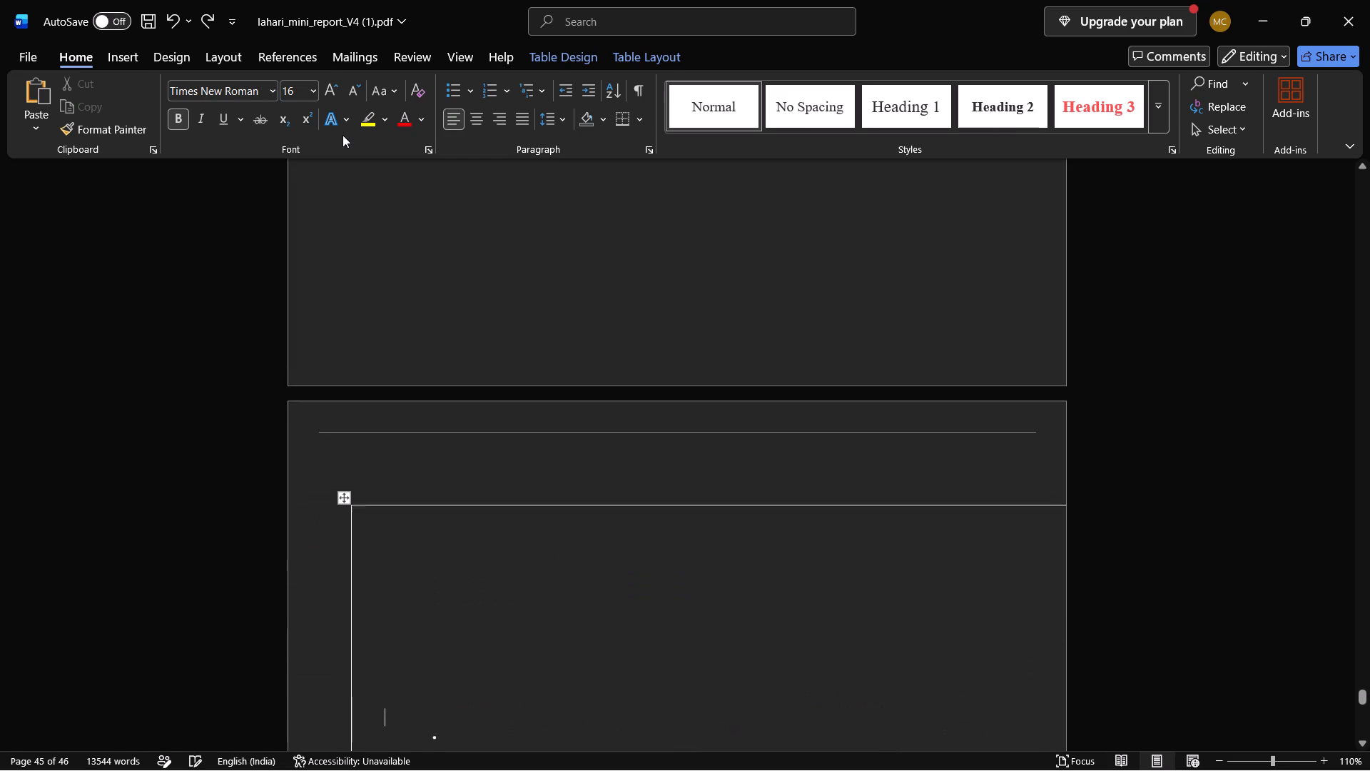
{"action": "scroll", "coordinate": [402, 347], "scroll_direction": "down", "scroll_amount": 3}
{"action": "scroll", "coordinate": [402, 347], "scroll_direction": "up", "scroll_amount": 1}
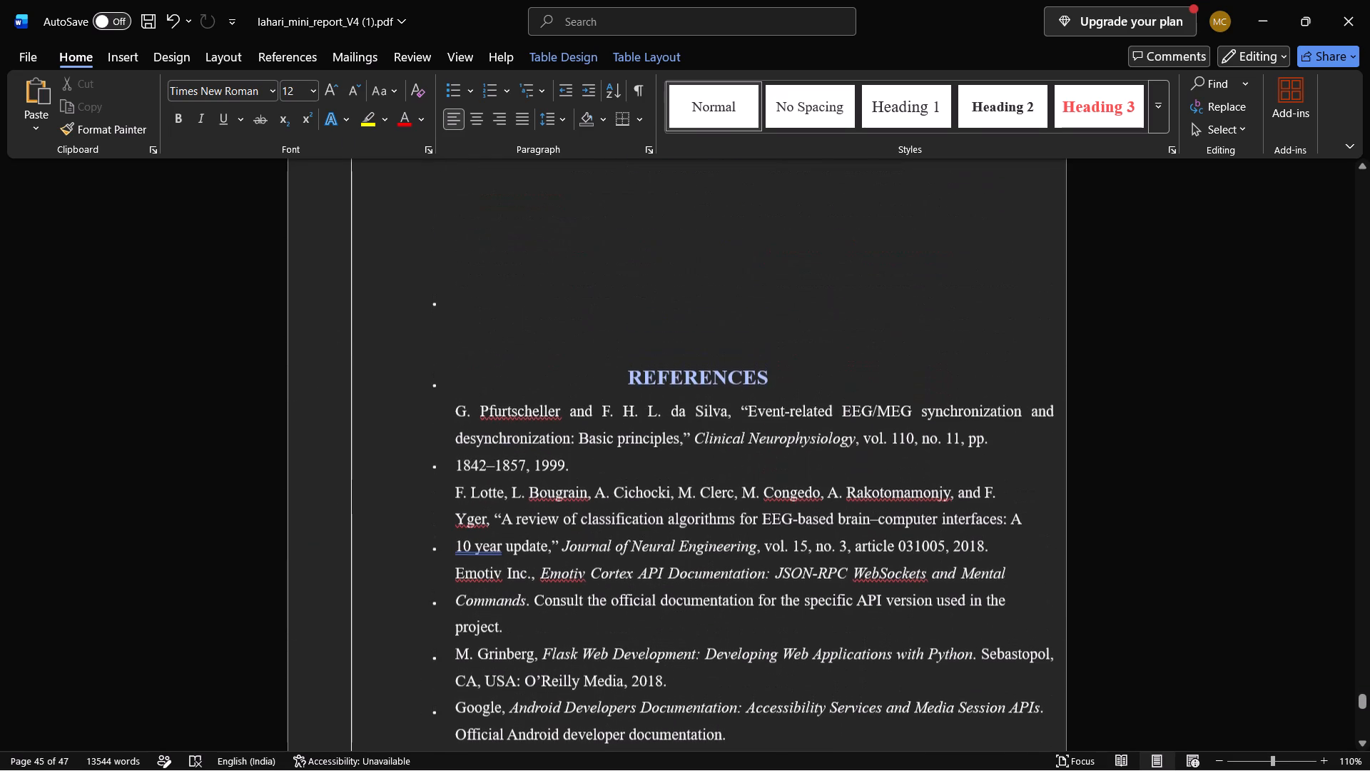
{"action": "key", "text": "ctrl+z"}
Move the references table up onto the blank page directly after page 45, in line with the page frame above.
{"action": "scroll", "coordinate": [402, 347], "scroll_direction": "up", "scroll_amount": 2}
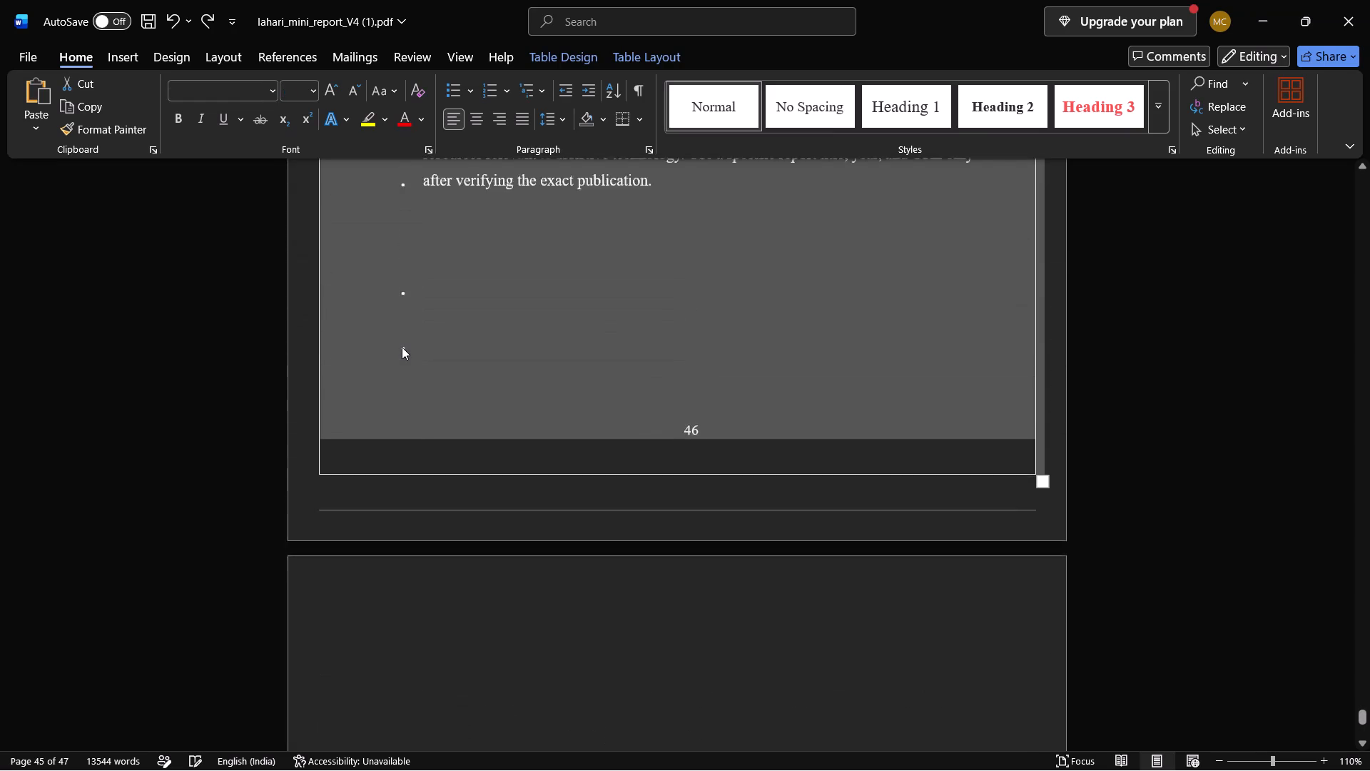
{"action": "scroll", "coordinate": [402, 347], "scroll_direction": "up", "scroll_amount": 2}
{"action": "left_click", "coordinate": [330, 236]}
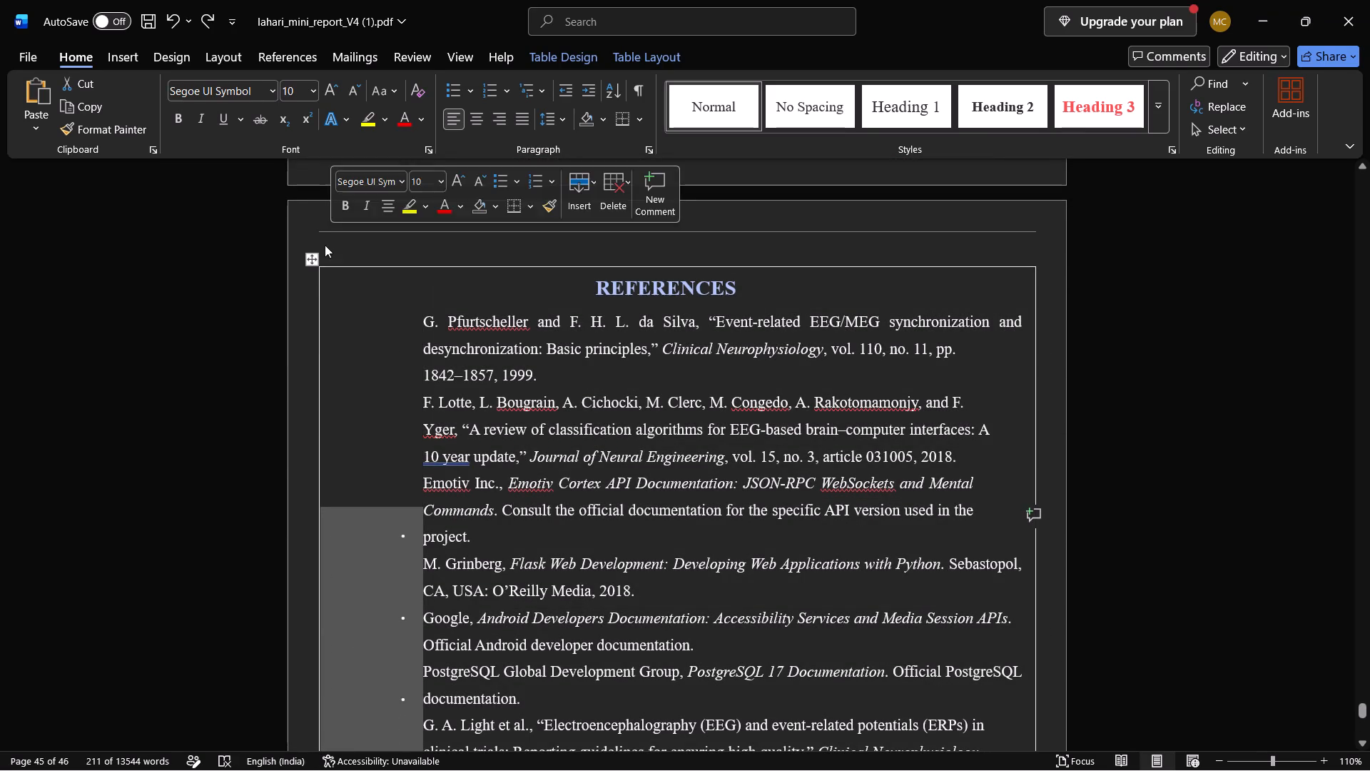
{"action": "left_click_drag", "start_coordinate": [312, 260], "coordinate": [308, 101]}
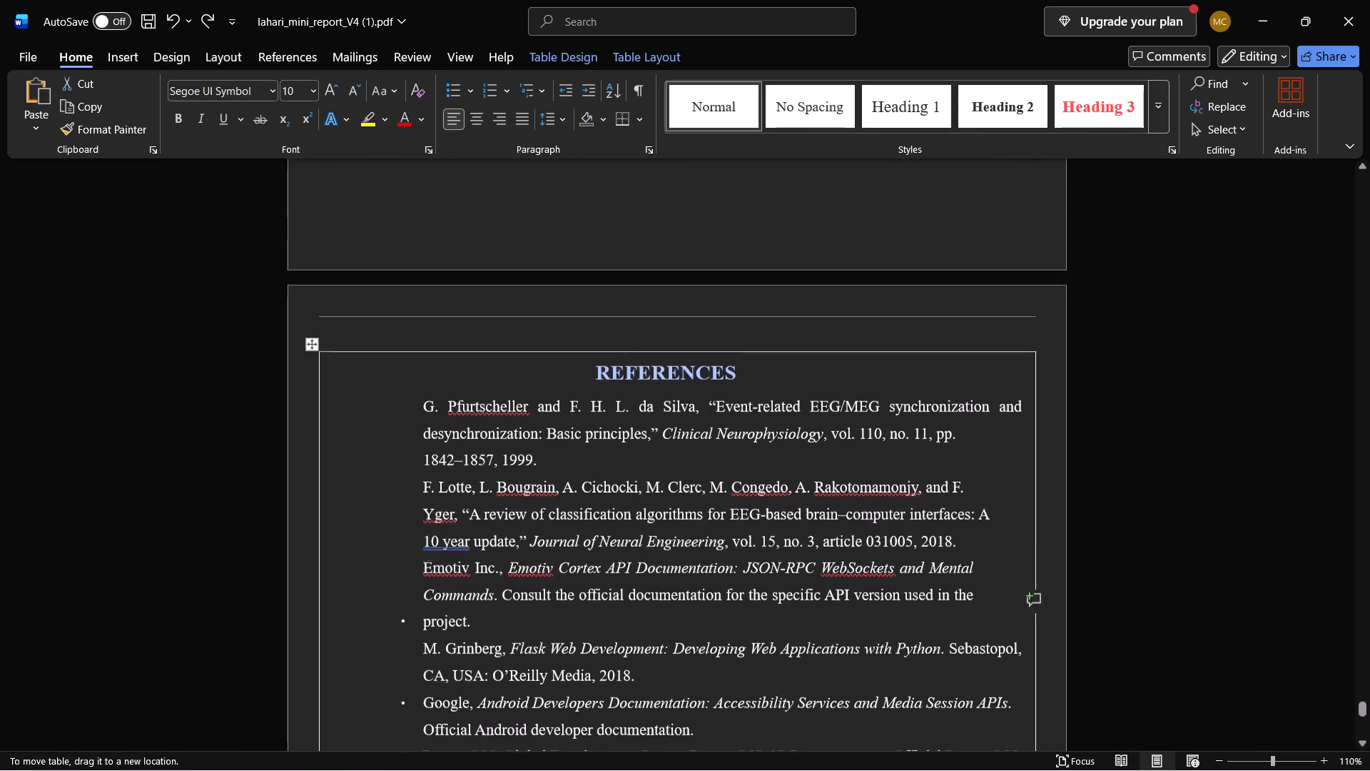
{"action": "left_click_drag", "start_coordinate": [308, 101], "coordinate": [266, 209]}
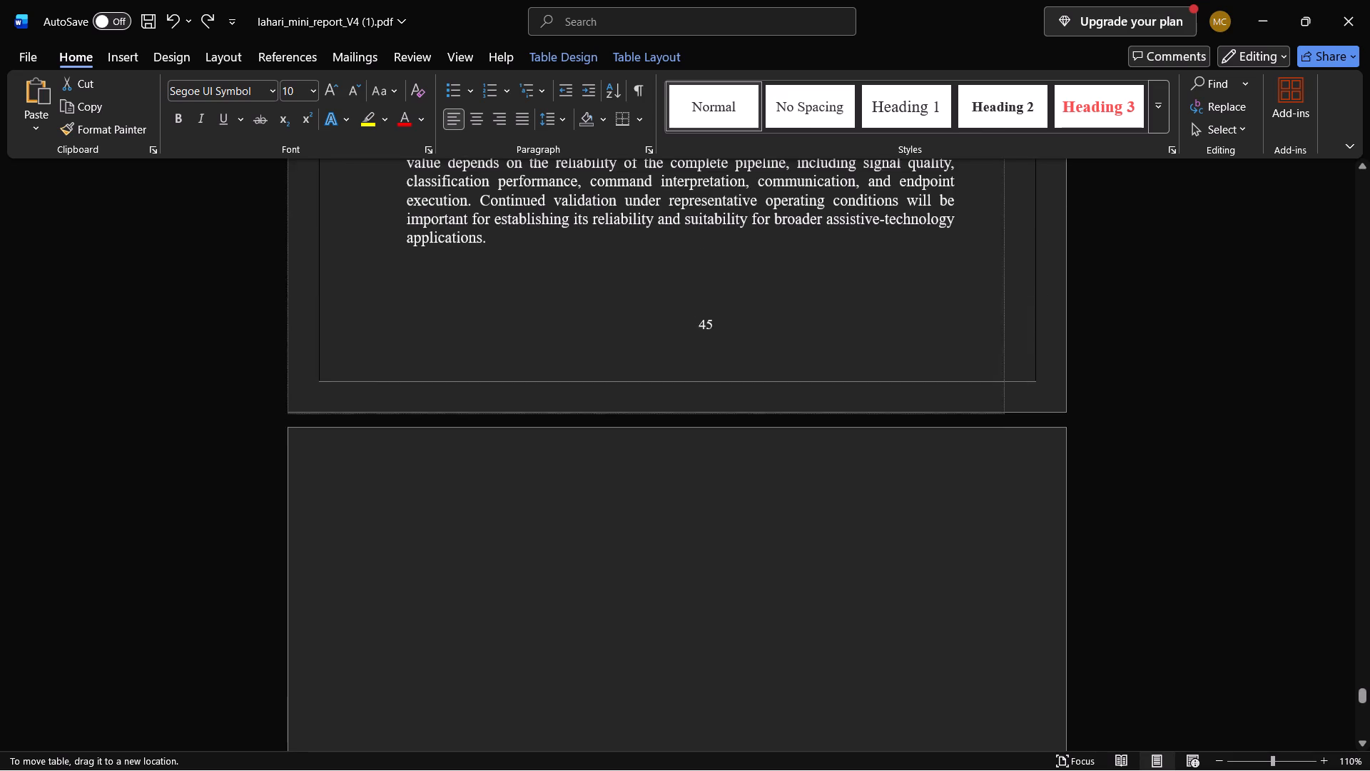
{"action": "left_click_drag", "start_coordinate": [266, 209], "coordinate": [310, 478]}
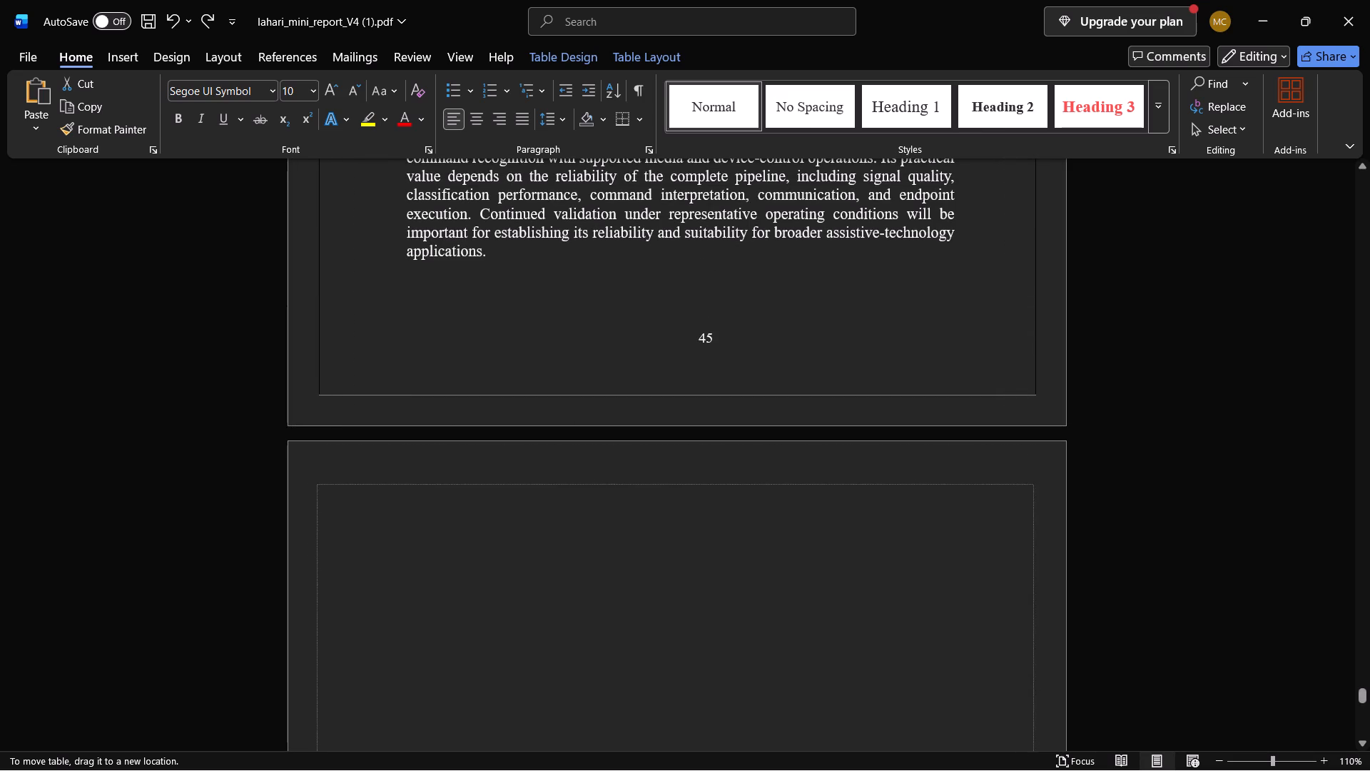
{"action": "left_click_drag", "start_coordinate": [310, 478], "coordinate": [315, 460]}
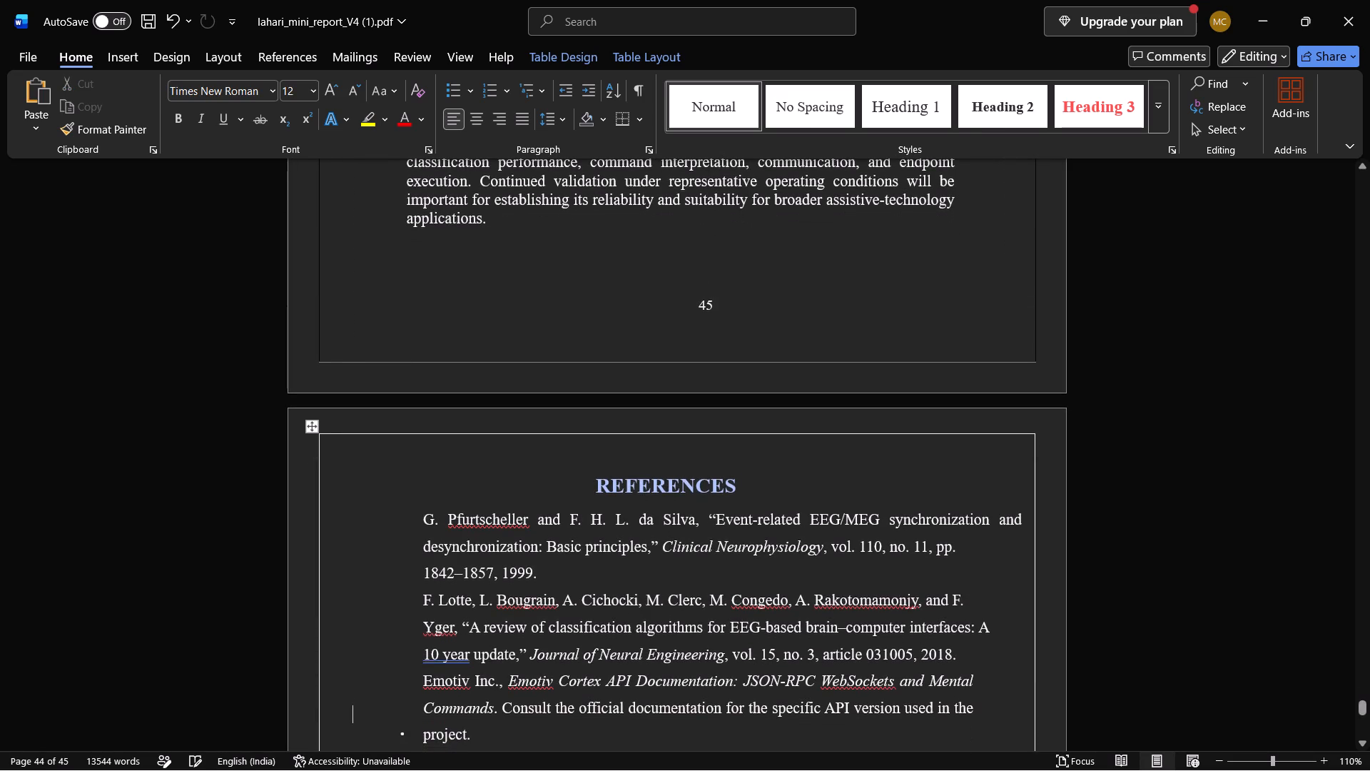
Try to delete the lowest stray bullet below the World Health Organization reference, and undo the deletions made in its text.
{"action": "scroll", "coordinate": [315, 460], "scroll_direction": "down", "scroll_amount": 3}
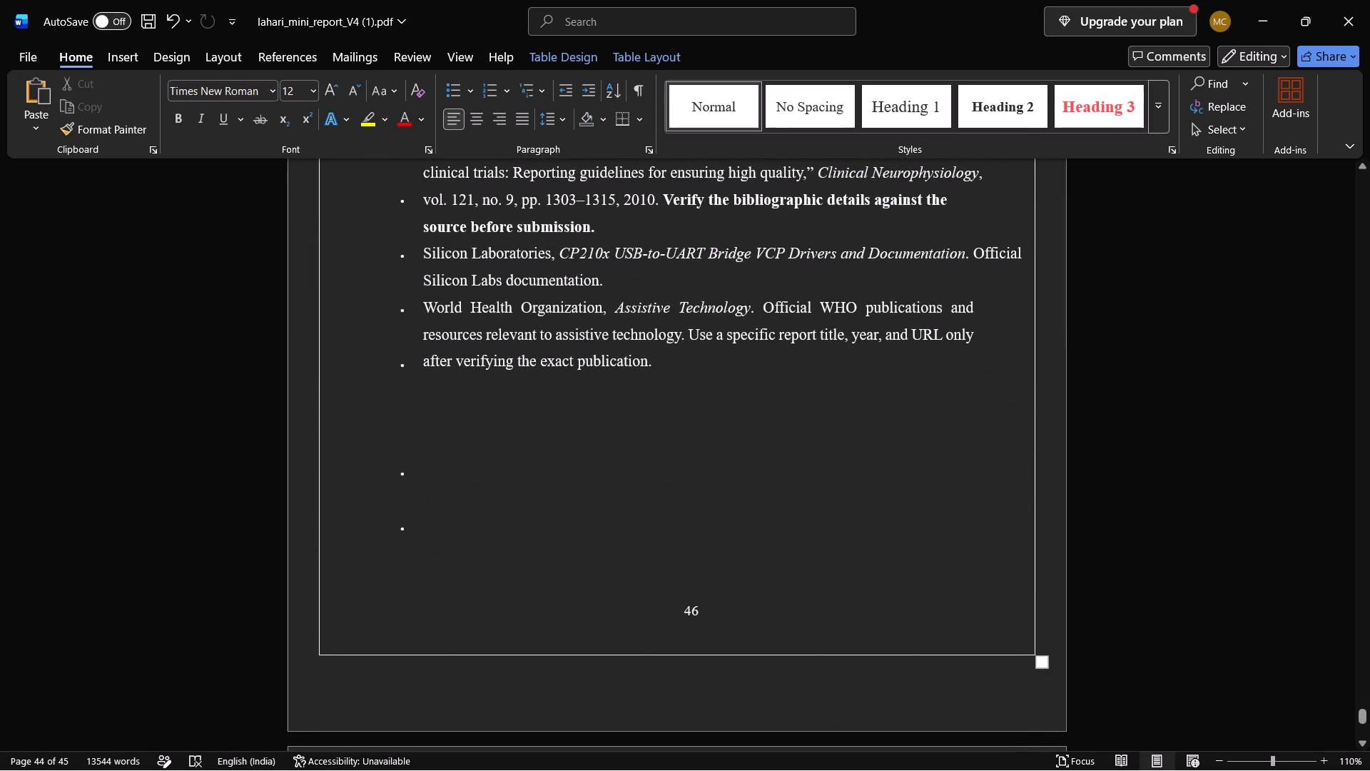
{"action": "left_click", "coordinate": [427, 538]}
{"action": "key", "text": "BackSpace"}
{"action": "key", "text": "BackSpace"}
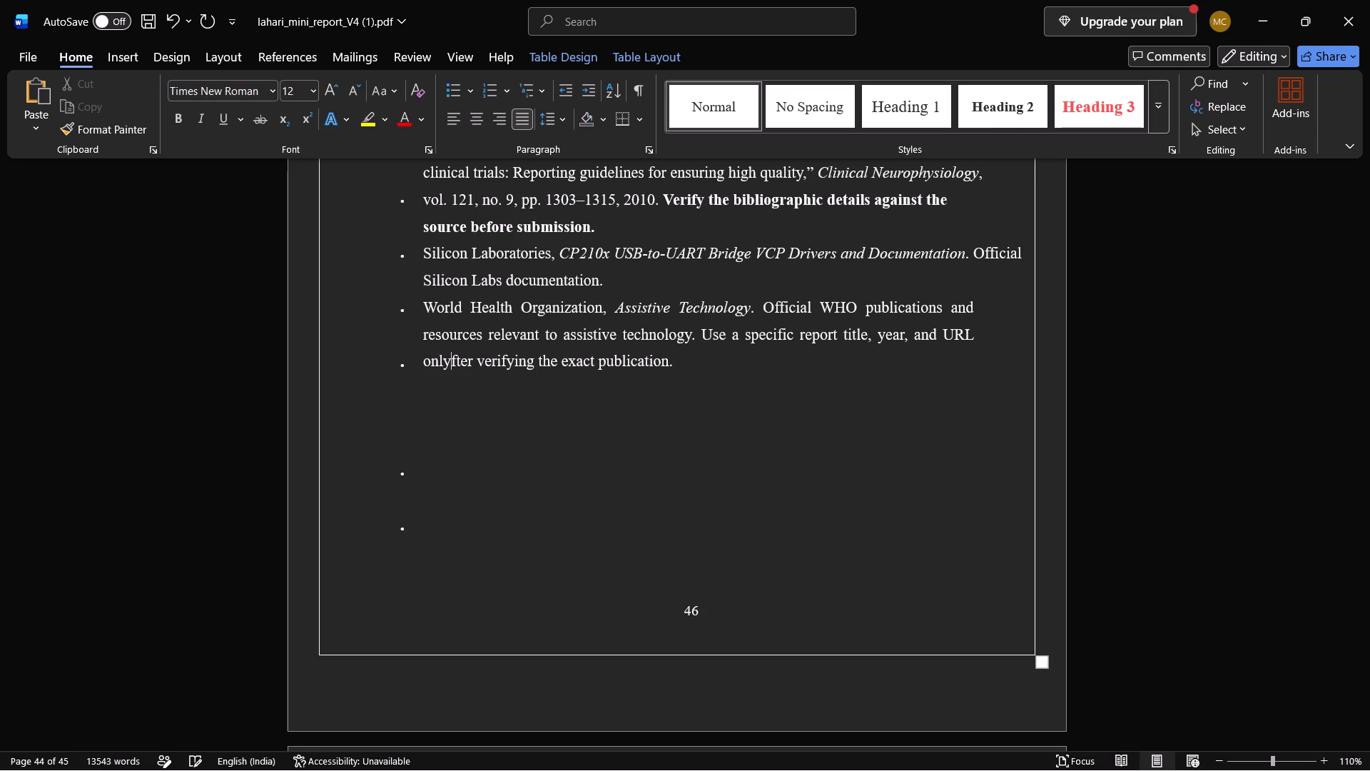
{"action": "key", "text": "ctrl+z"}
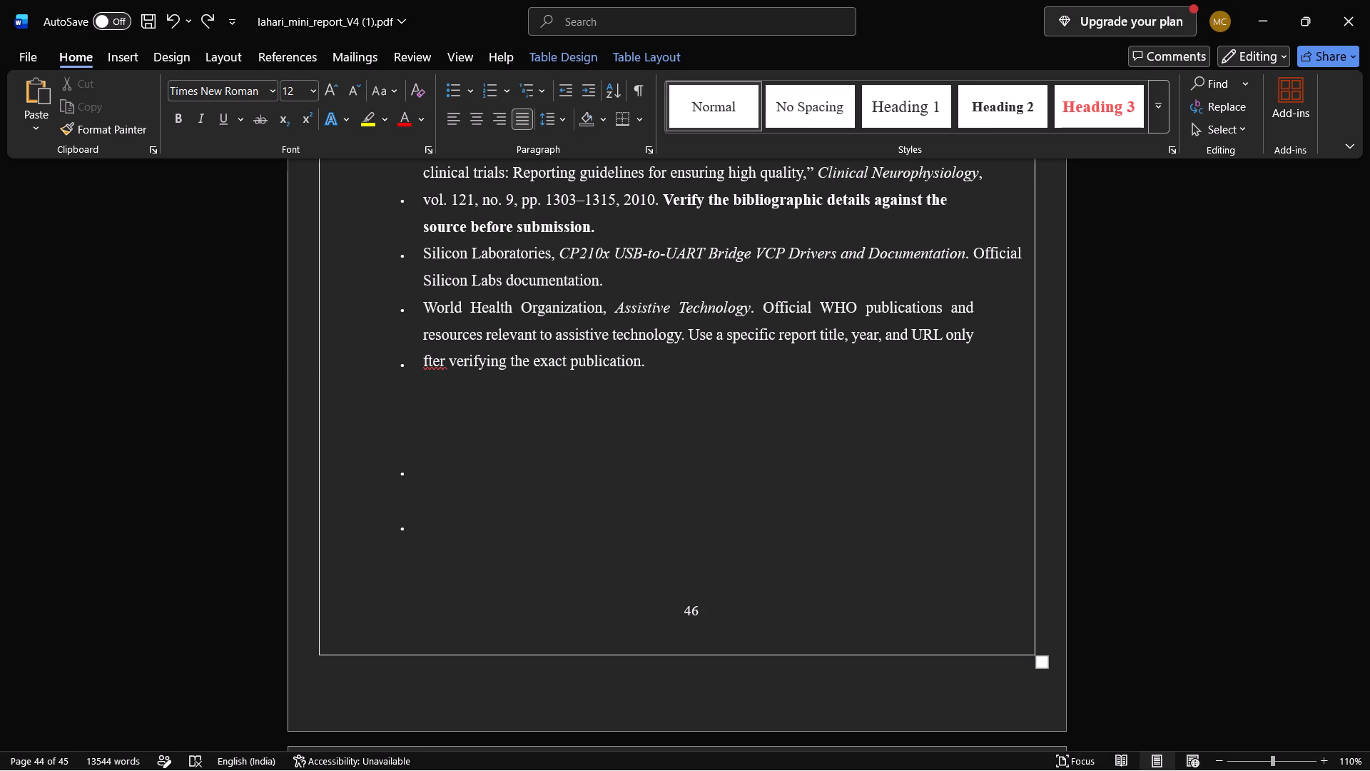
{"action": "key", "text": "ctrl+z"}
Delete the lowest stray bullet below the World Health Organization reference, undoing the excess deletion in the bullet column.
{"action": "left_click", "coordinate": [427, 535]}
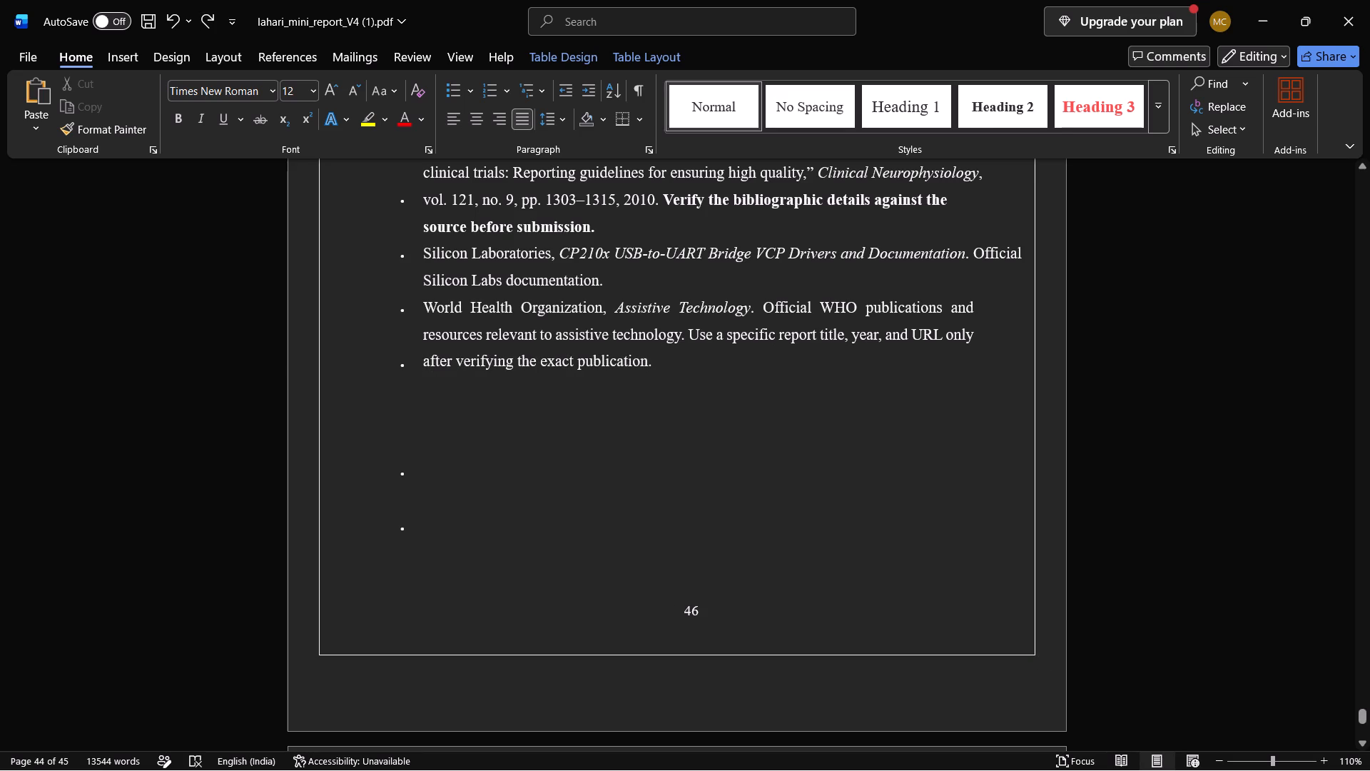
{"action": "left_click", "coordinate": [427, 535]}
{"action": "left_click", "coordinate": [411, 524]}
{"action": "key", "text": "BackSpace"}
{"action": "key", "text": "BackSpace"}
{"action": "key", "text": "BackSpace"}
{"action": "key", "text": "BackSpace"}
{"action": "key", "text": "BackSpace"}
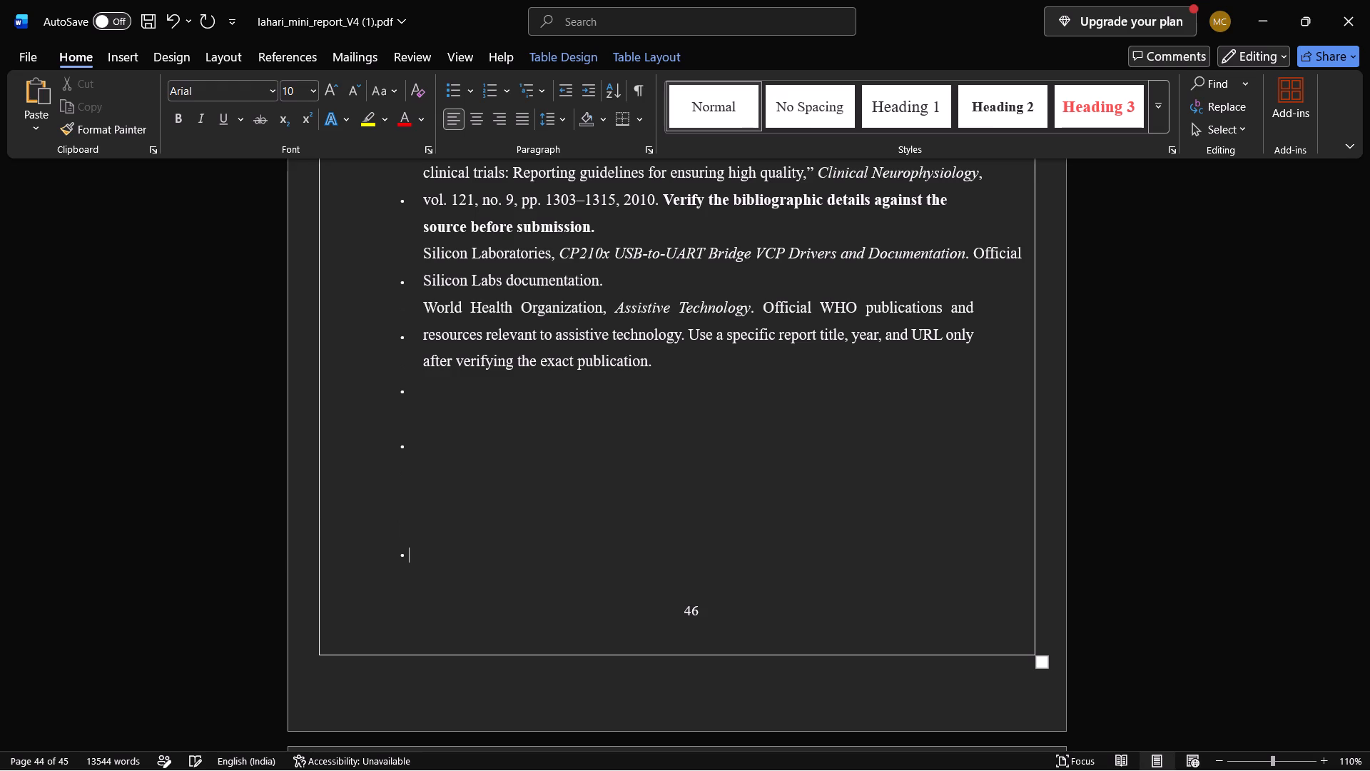
{"action": "scroll", "coordinate": [411, 524], "scroll_direction": "up", "scroll_amount": 1}
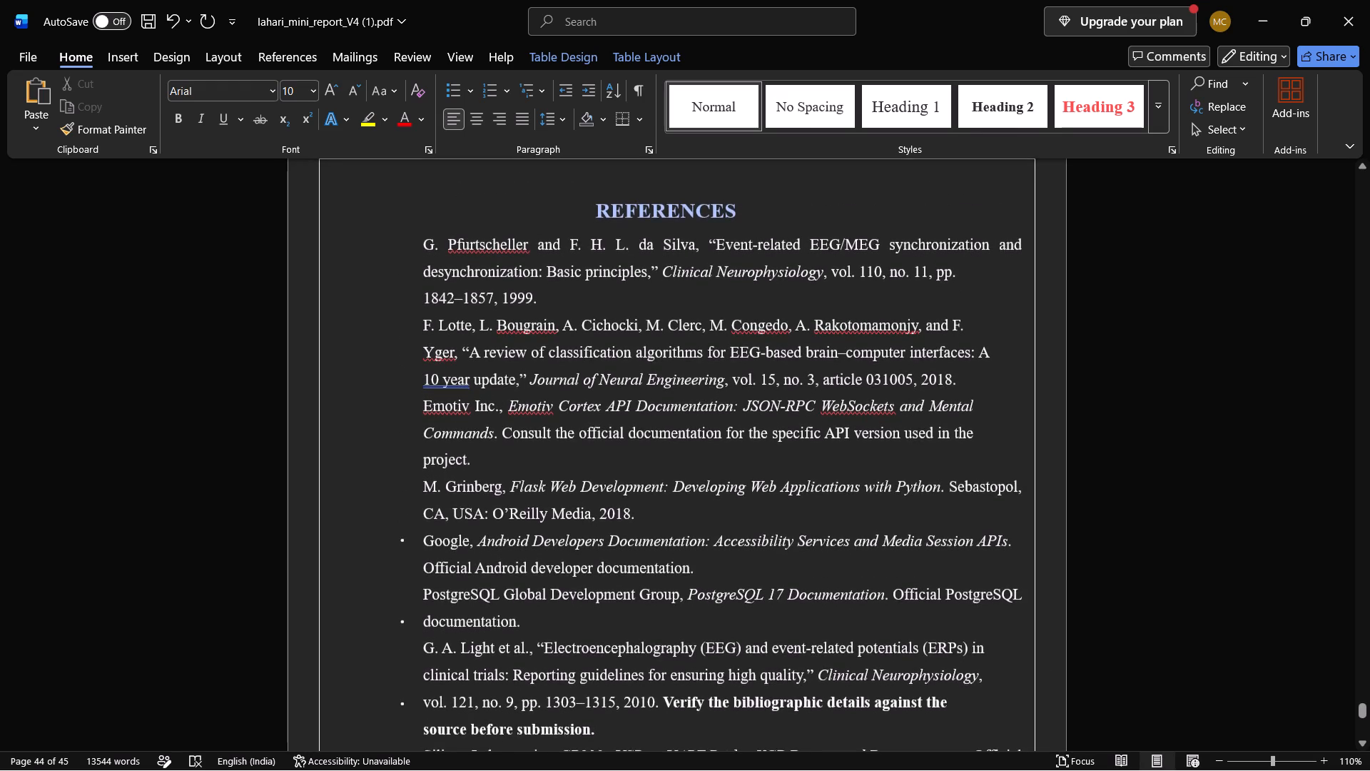
{"action": "scroll", "coordinate": [411, 524], "scroll_direction": "up", "scroll_amount": 1}
{"action": "key", "text": "ctrl+z"}
{"action": "scroll", "coordinate": [411, 524], "scroll_direction": "up", "scroll_amount": 1}
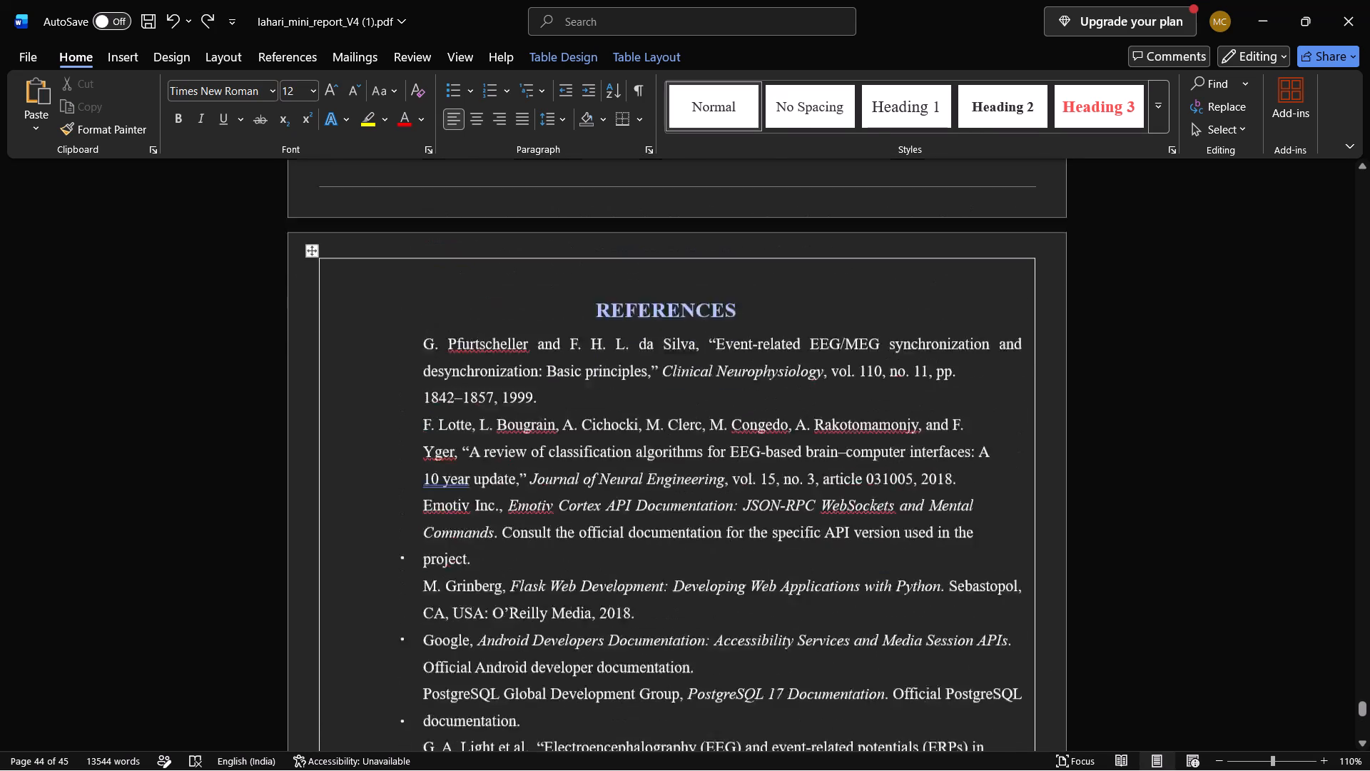
{"action": "scroll", "coordinate": [411, 524], "scroll_direction": "up", "scroll_amount": 1}
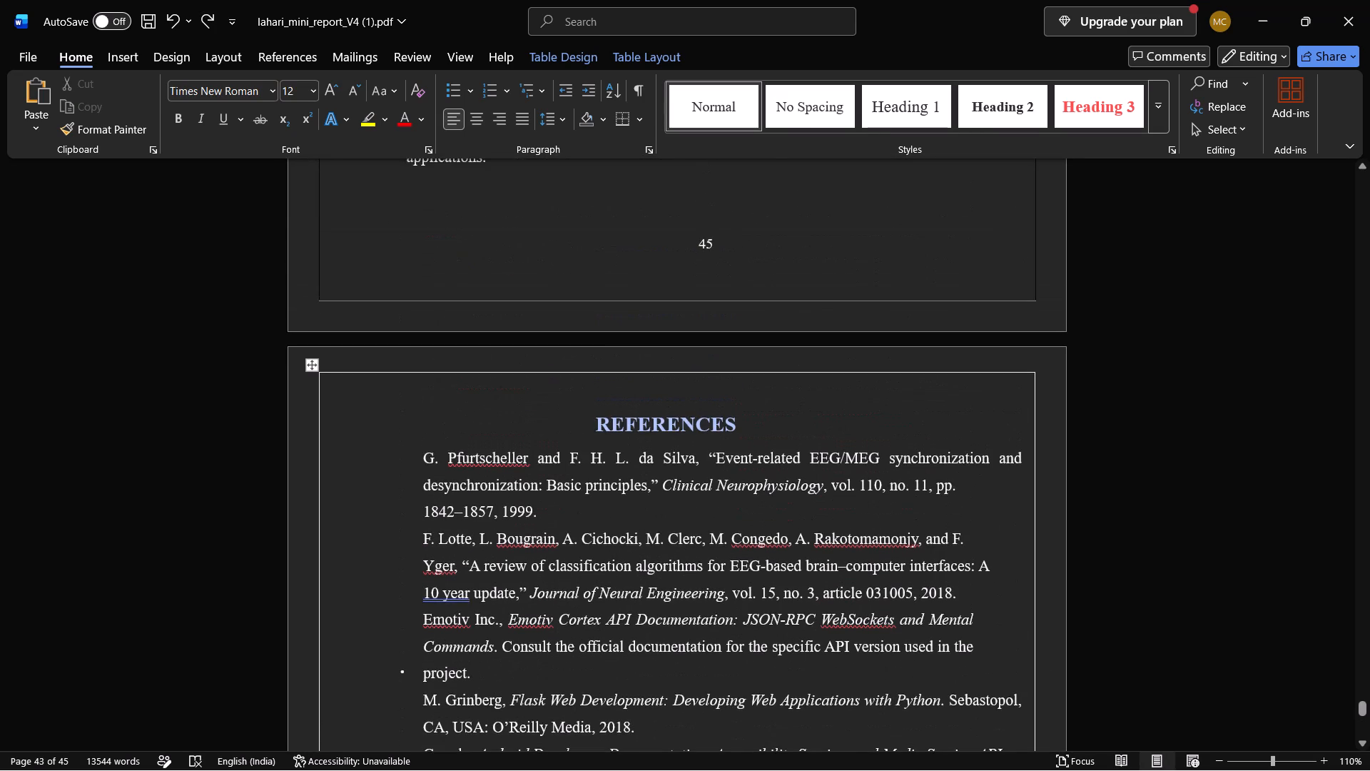
Delete all the remaining stray bullets in the narrow bullet column beside the references, starting from the lowest one on page 46.
{"action": "scroll", "coordinate": [412, 618], "scroll_direction": "down", "scroll_amount": 4}
{"action": "left_click_drag", "start_coordinate": [412, 618], "coordinate": [429, 593]}
{"action": "left_click", "coordinate": [438, 594]}
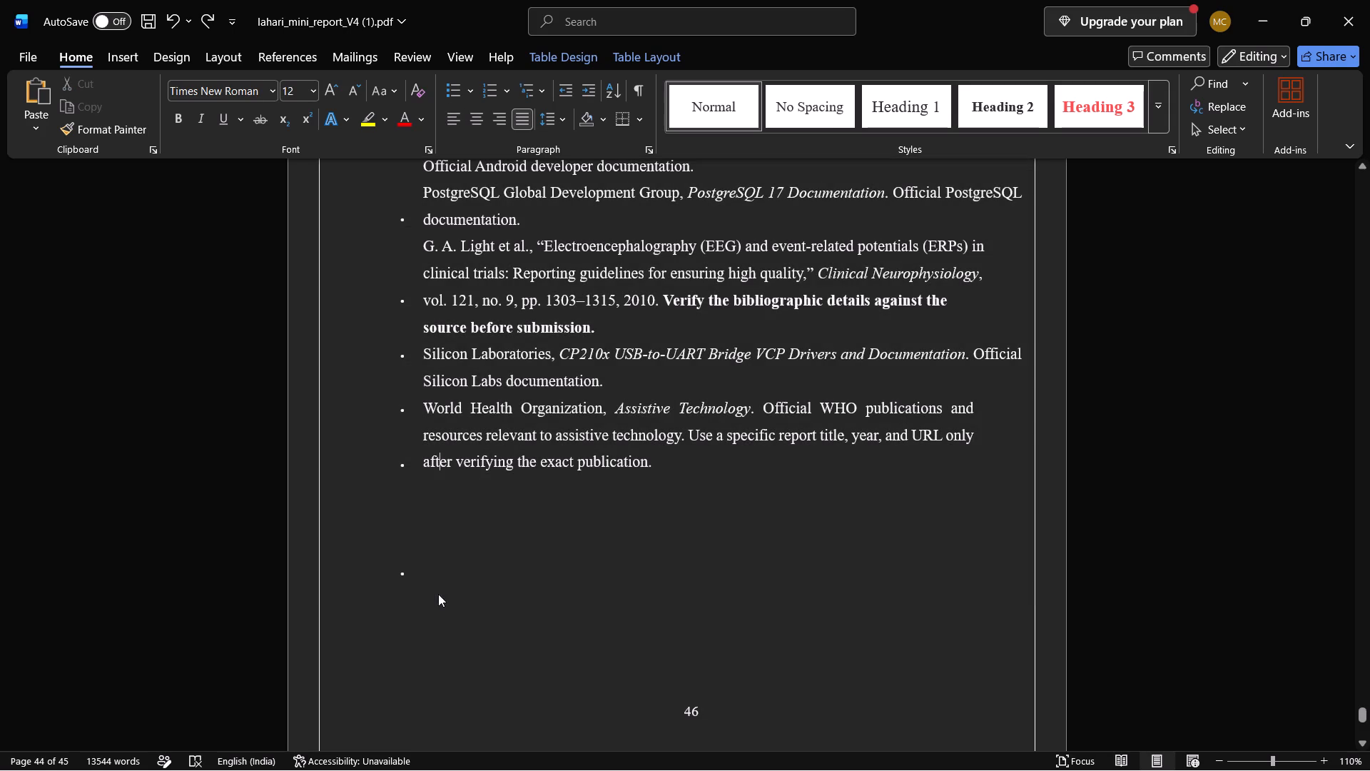
{"action": "left_click", "coordinate": [428, 566]}
{"action": "left_click", "coordinate": [424, 582]}
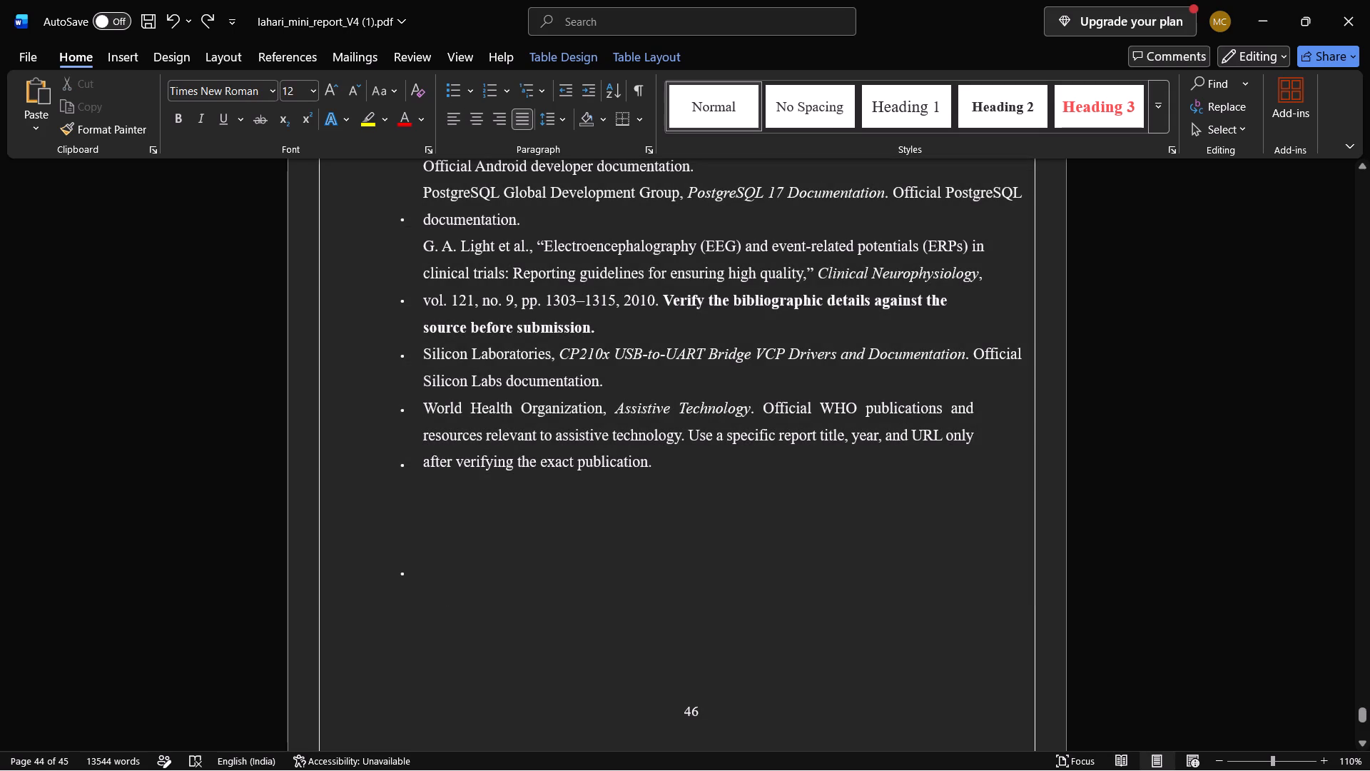
{"action": "double_click", "coordinate": [424, 582]}
{"action": "left_click", "coordinate": [412, 578]}
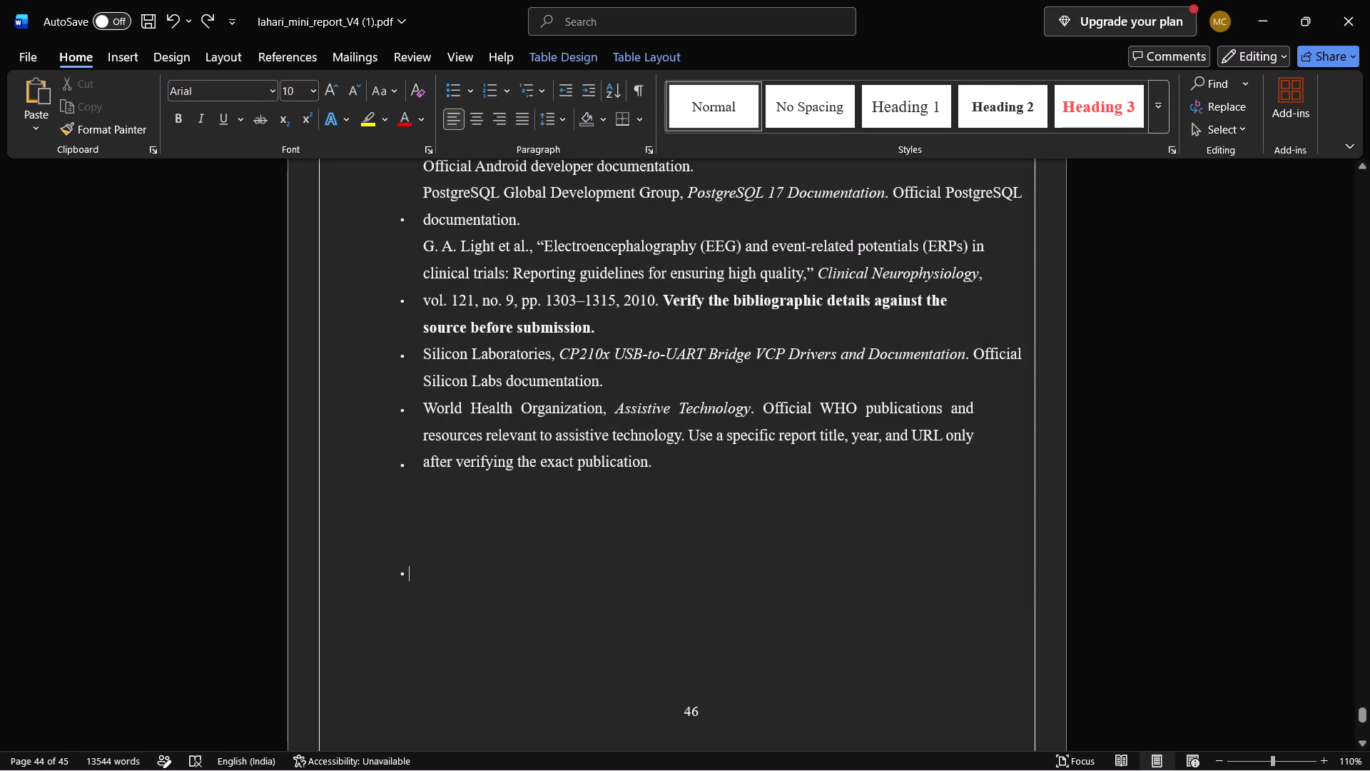
{"action": "left_click", "coordinate": [412, 578]}
{"action": "key", "text": "BackSpace"}
{"action": "key", "text": "BackSpace"}
{"action": "key", "text": "BackSpace"}
{"action": "key", "text": "BackSpace"}
{"action": "key", "text": "BackSpace"}
{"action": "key", "text": "BackSpace"}
{"action": "key", "text": "BackSpace"}
{"action": "key", "text": "BackSpace"}
{"action": "key", "text": "BackSpace"}
{"action": "key", "text": "BackSpace"}
{"action": "key", "text": "BackSpace"}
{"action": "key", "text": "BackSpace"}
{"action": "key", "text": "BackSpace"}
{"action": "key", "text": "BackSpace"}
{"action": "key", "text": "BackSpace"}
{"action": "key", "text": "BackSpace"}
{"action": "key", "text": "BackSpace"}
{"action": "key", "text": "BackSpace"}
{"action": "key", "text": "BackSpace"}
{"action": "key", "text": "BackSpace"}
{"action": "key", "text": "BackSpace"}
{"action": "key", "text": "BackSpace"}
{"action": "key", "text": "BackSpace"}
{"action": "key", "text": "BackSpace"}
{"action": "key", "text": "BackSpace"}
{"action": "key", "text": "BackSpace"}
{"action": "key", "text": "BackSpace"}
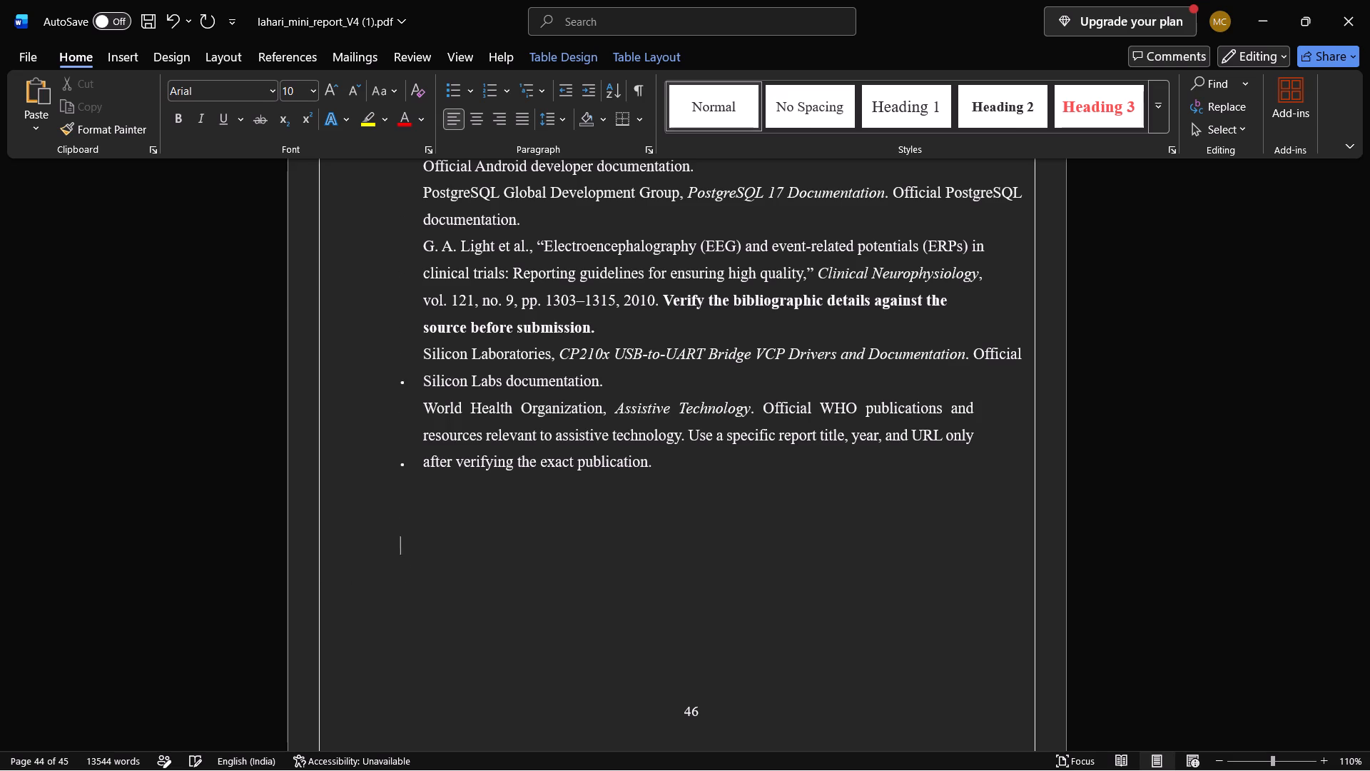
{"action": "key", "text": "BackSpace"}
{"action": "key", "text": "BackSpace"}
{"action": "key", "text": "BackSpace"}
{"action": "key", "text": "BackSpace"}
{"action": "key", "text": "BackSpace"}
{"action": "key", "text": "BackSpace"}
{"action": "key", "text": "BackSpace"}
{"action": "key", "text": "BackSpace"}
{"action": "key", "text": "BackSpace"}
{"action": "key", "text": "BackSpace"}
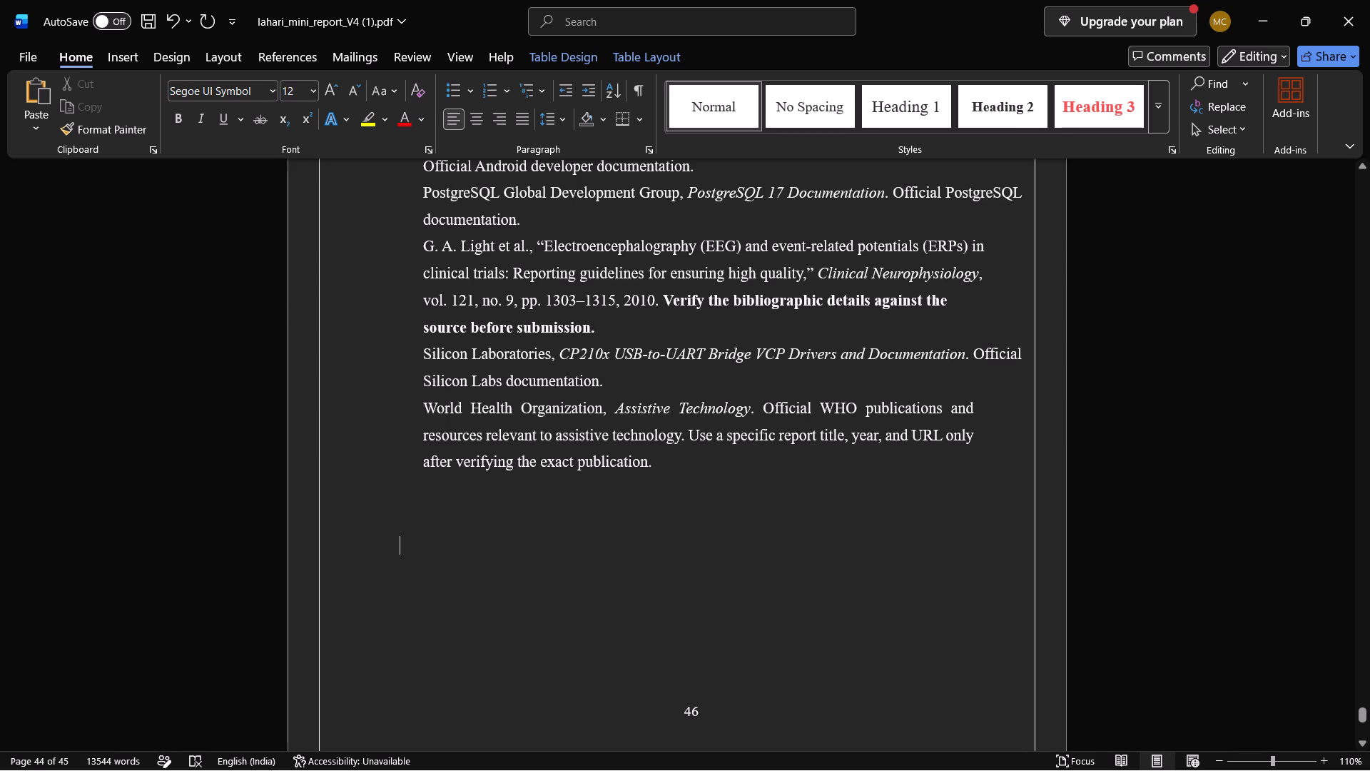
Apply the solid round bullet from the bullet library to the table cell holding the REFERENCES heading and all its references.
{"action": "left_click_drag", "start_coordinate": [665, 467], "coordinate": [434, 147]}
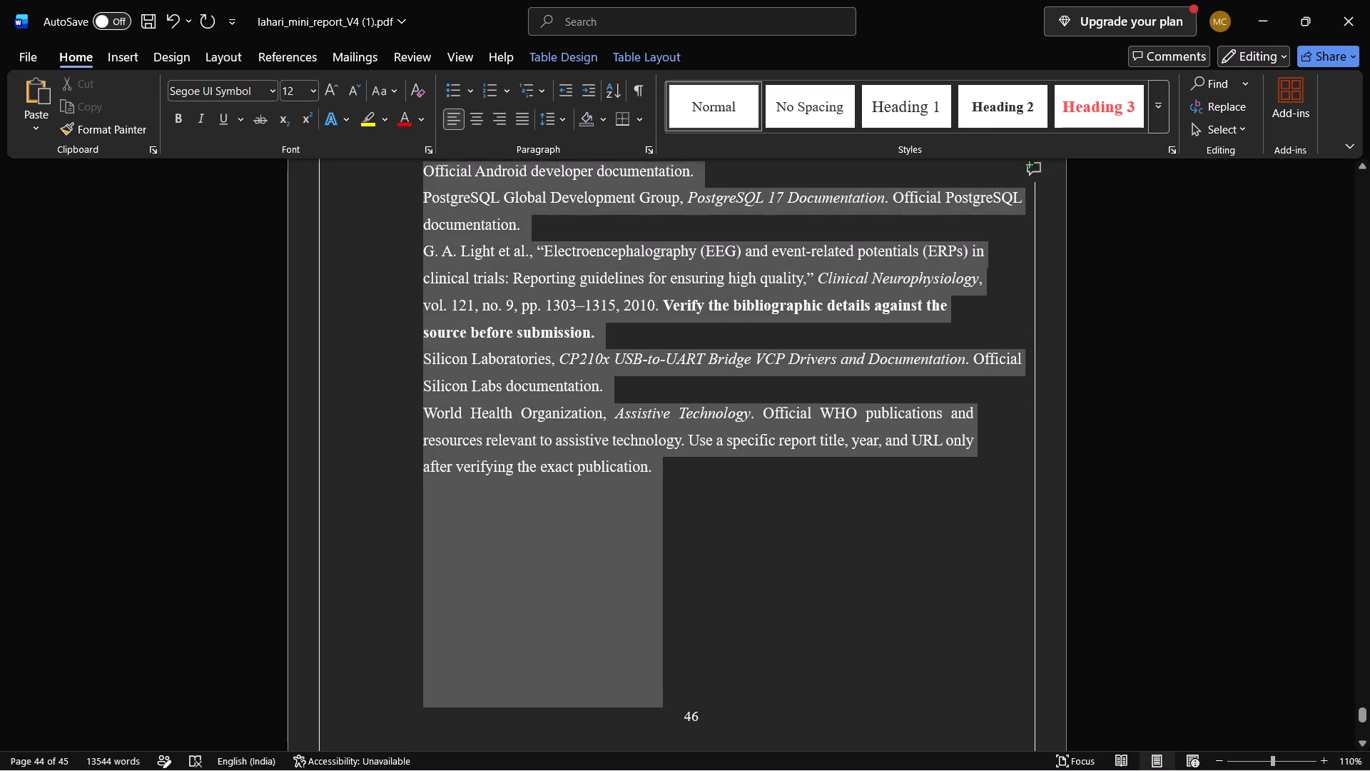
{"action": "left_click_drag", "start_coordinate": [434, 147], "coordinate": [432, 136]}
{"action": "scroll", "coordinate": [512, 280], "scroll_direction": "up", "scroll_amount": 6}
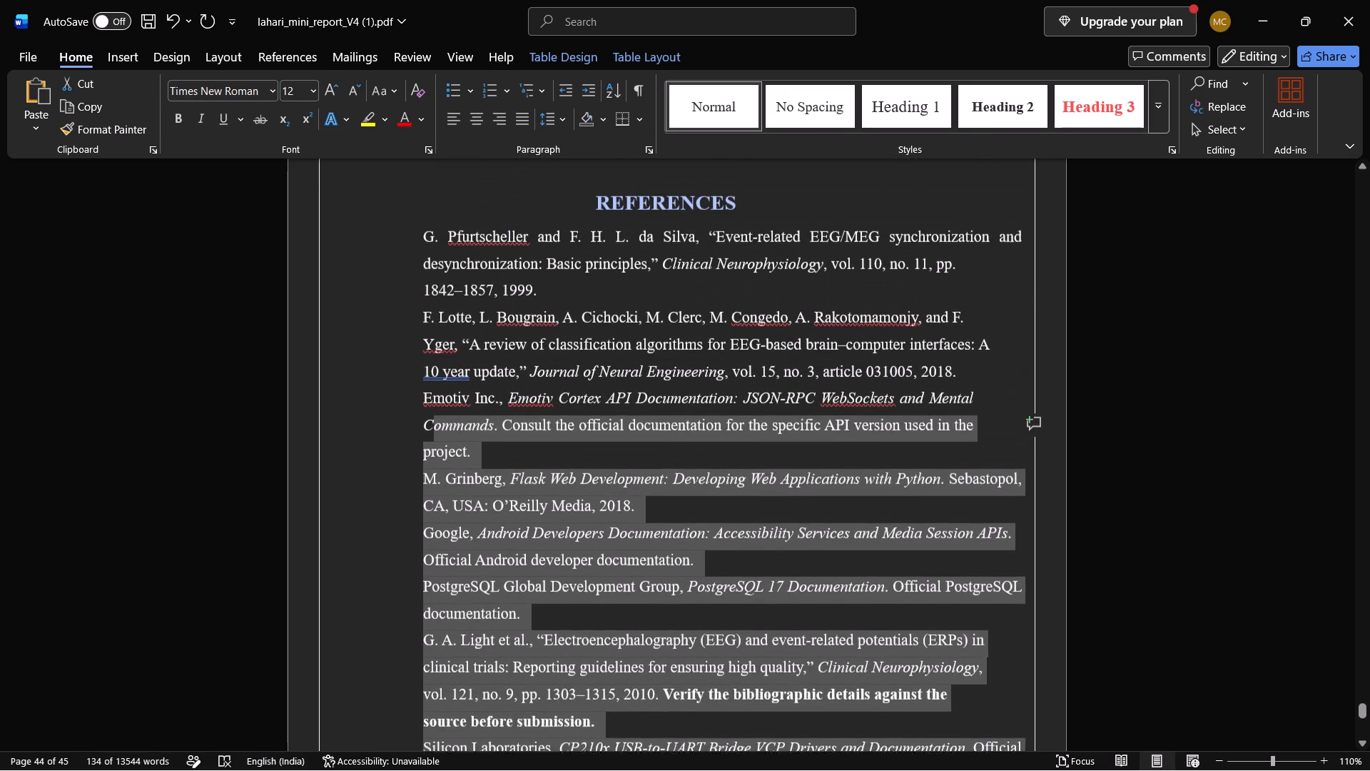
{"action": "scroll", "coordinate": [512, 280], "scroll_direction": "up", "scroll_amount": 2}
{"action": "left_click_drag", "start_coordinate": [412, 266], "coordinate": [504, 300]}
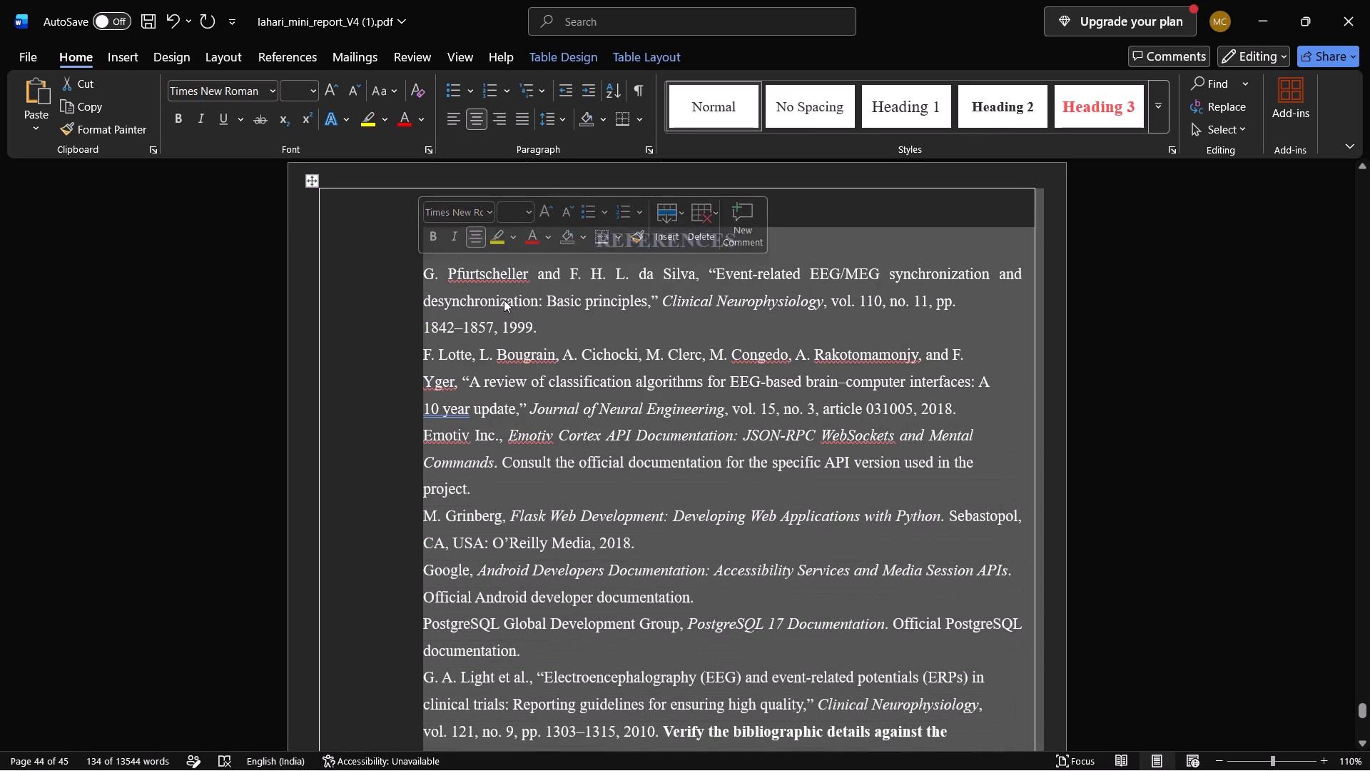
{"action": "left_click_drag", "start_coordinate": [504, 300], "coordinate": [534, 328]}
{"action": "left_click", "coordinate": [450, 244]}
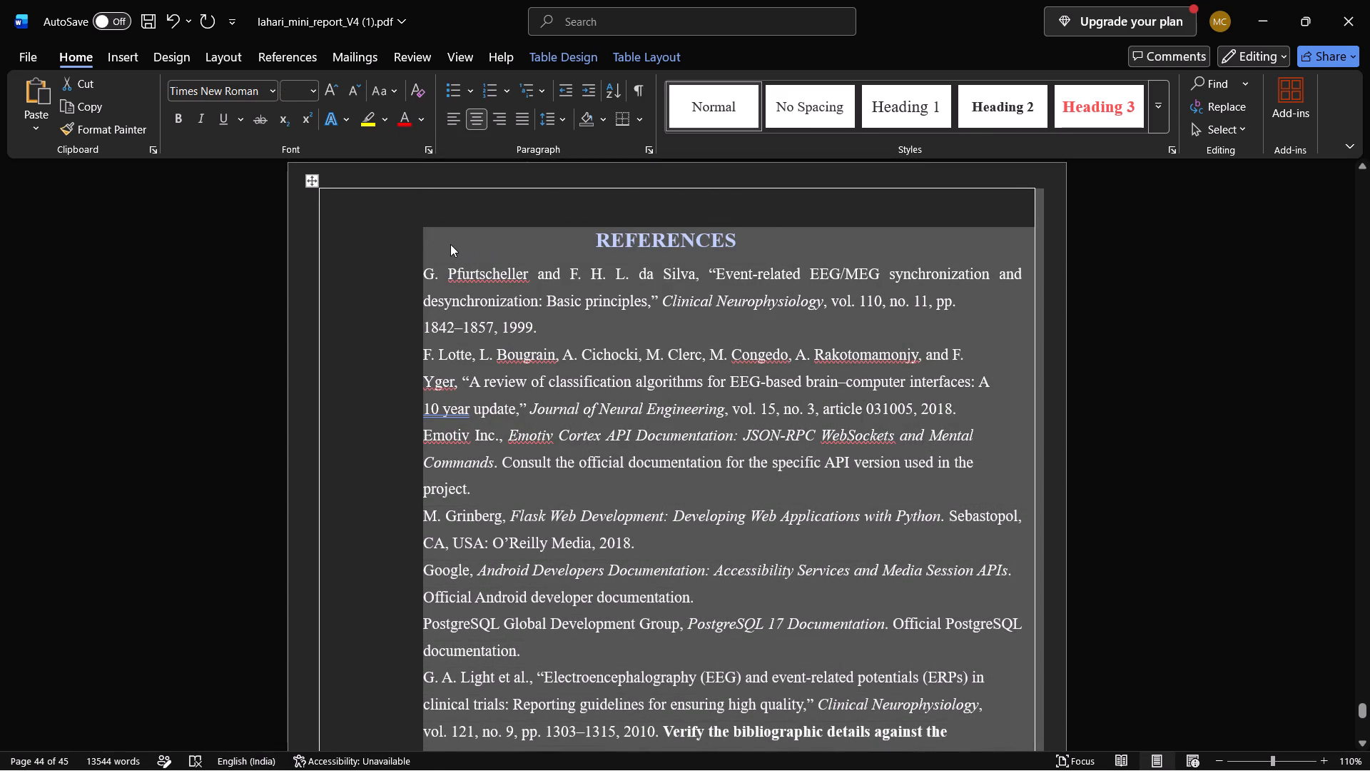
{"action": "left_click_drag", "start_coordinate": [412, 274], "coordinate": [532, 327]}
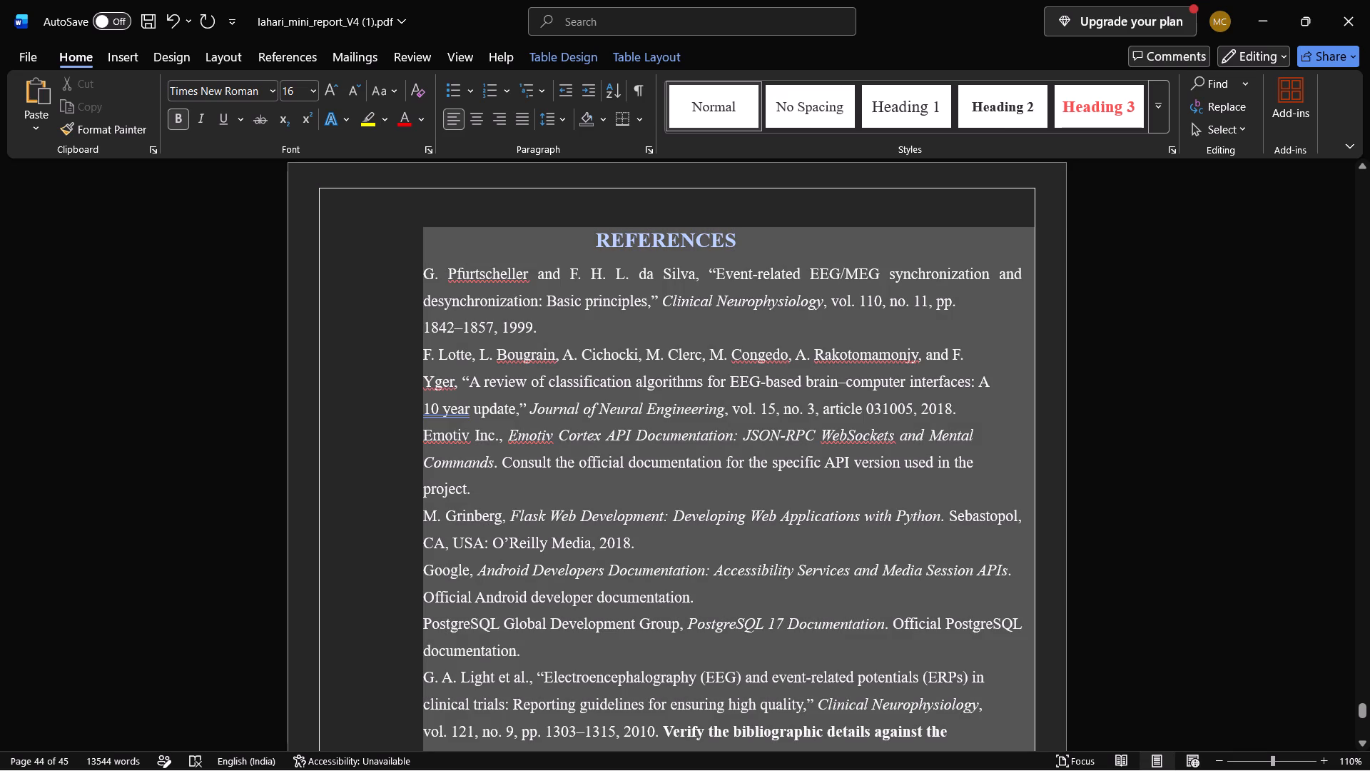
{"action": "left_click_drag", "start_coordinate": [532, 327], "coordinate": [596, 448]}
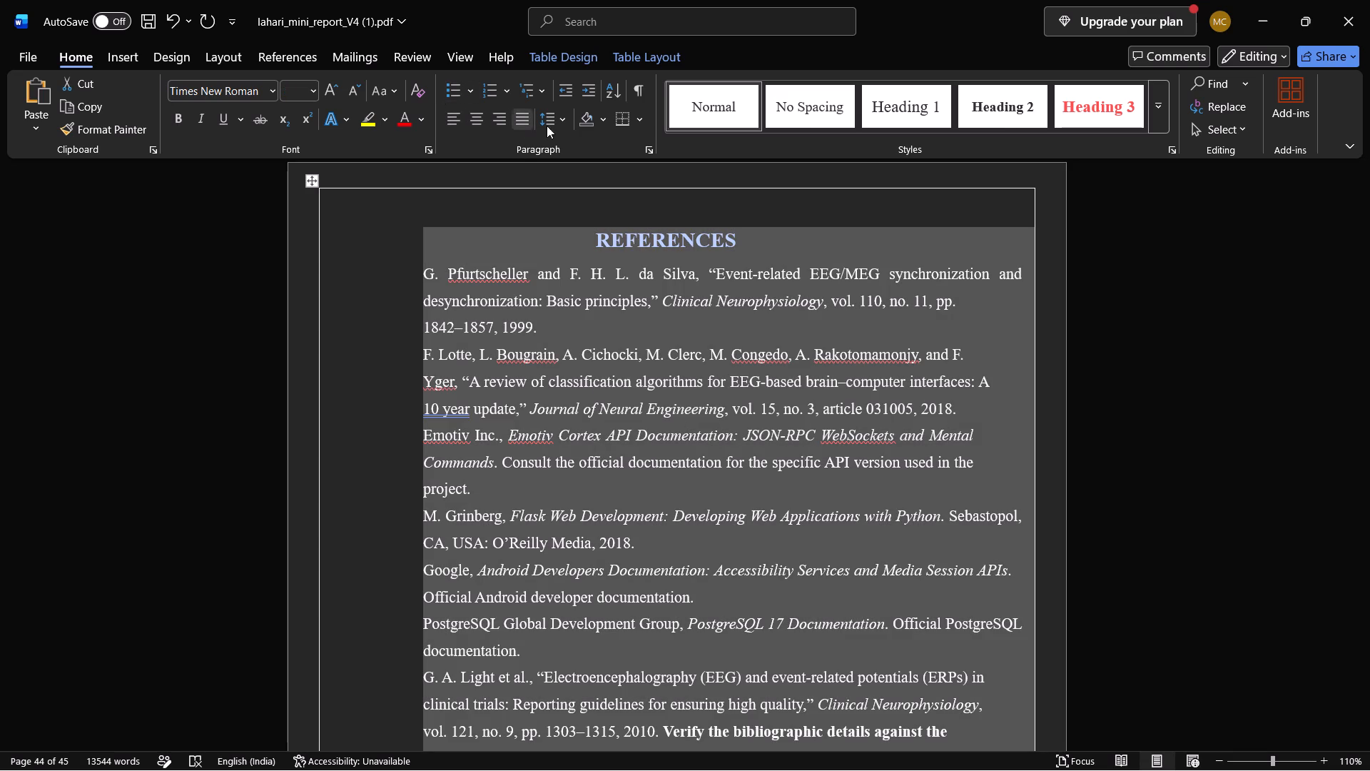
{"action": "left_click", "coordinate": [467, 91]}
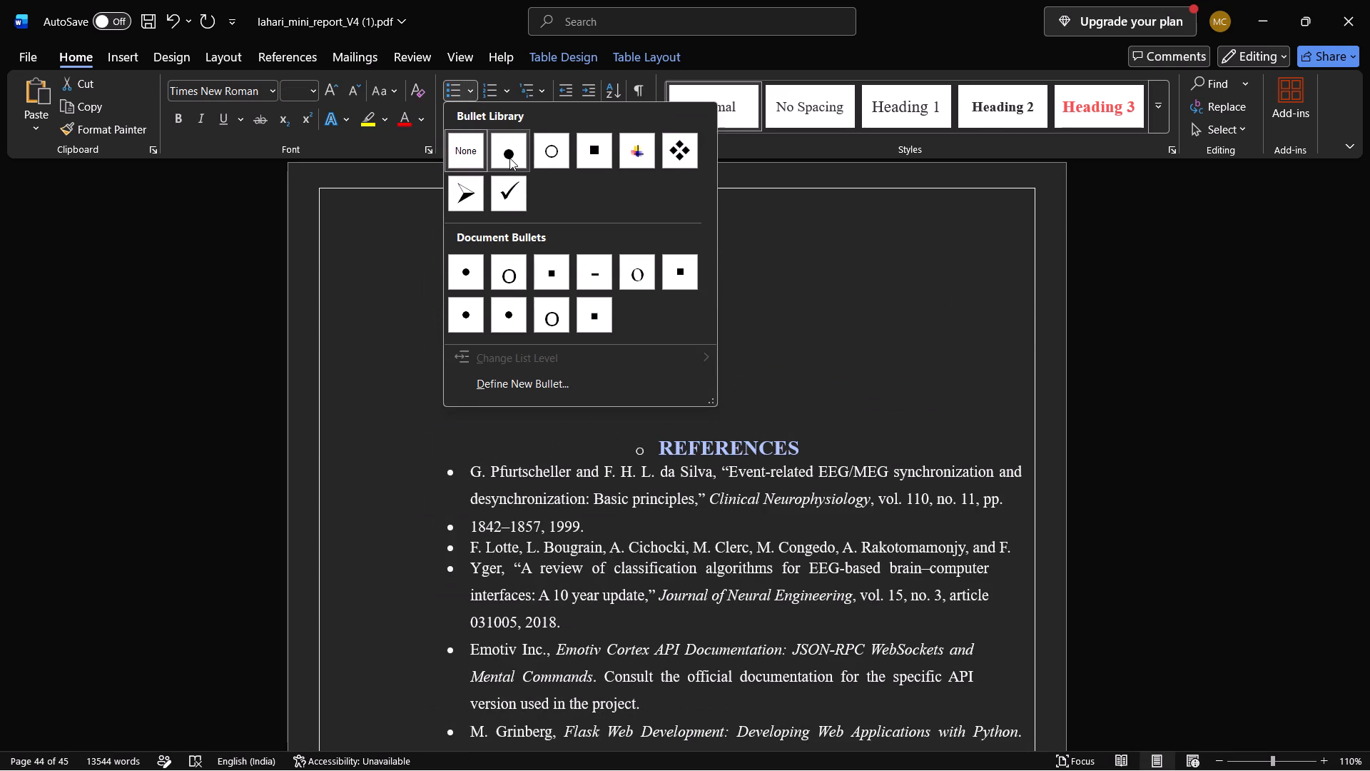
{"action": "left_click", "coordinate": [509, 158]}
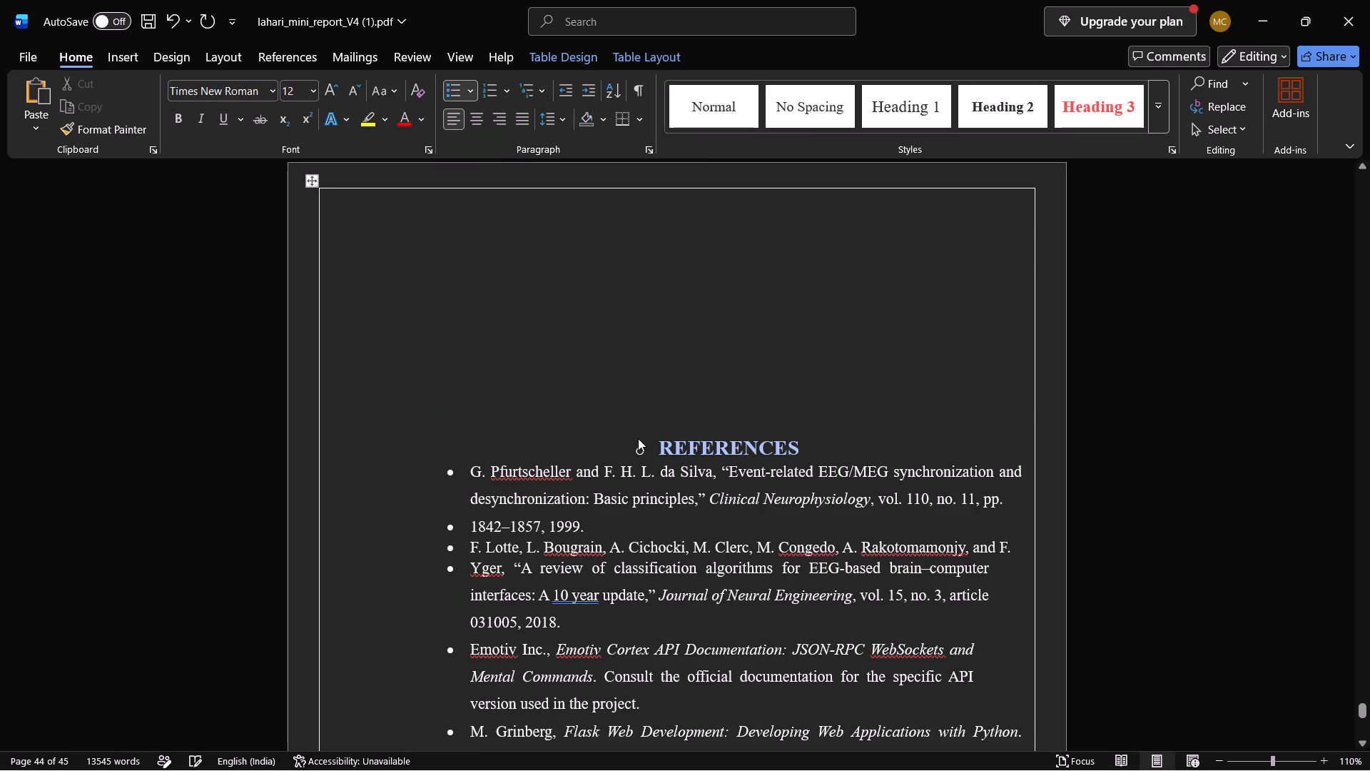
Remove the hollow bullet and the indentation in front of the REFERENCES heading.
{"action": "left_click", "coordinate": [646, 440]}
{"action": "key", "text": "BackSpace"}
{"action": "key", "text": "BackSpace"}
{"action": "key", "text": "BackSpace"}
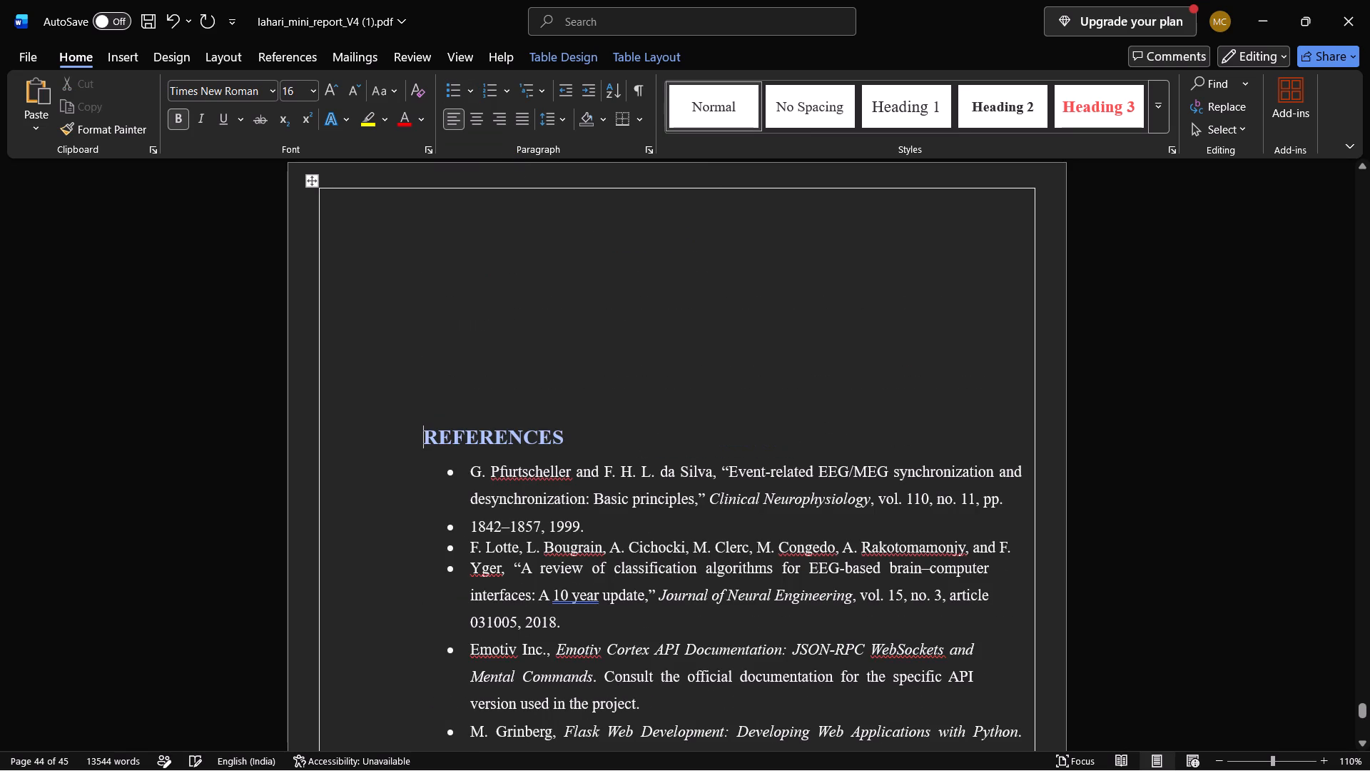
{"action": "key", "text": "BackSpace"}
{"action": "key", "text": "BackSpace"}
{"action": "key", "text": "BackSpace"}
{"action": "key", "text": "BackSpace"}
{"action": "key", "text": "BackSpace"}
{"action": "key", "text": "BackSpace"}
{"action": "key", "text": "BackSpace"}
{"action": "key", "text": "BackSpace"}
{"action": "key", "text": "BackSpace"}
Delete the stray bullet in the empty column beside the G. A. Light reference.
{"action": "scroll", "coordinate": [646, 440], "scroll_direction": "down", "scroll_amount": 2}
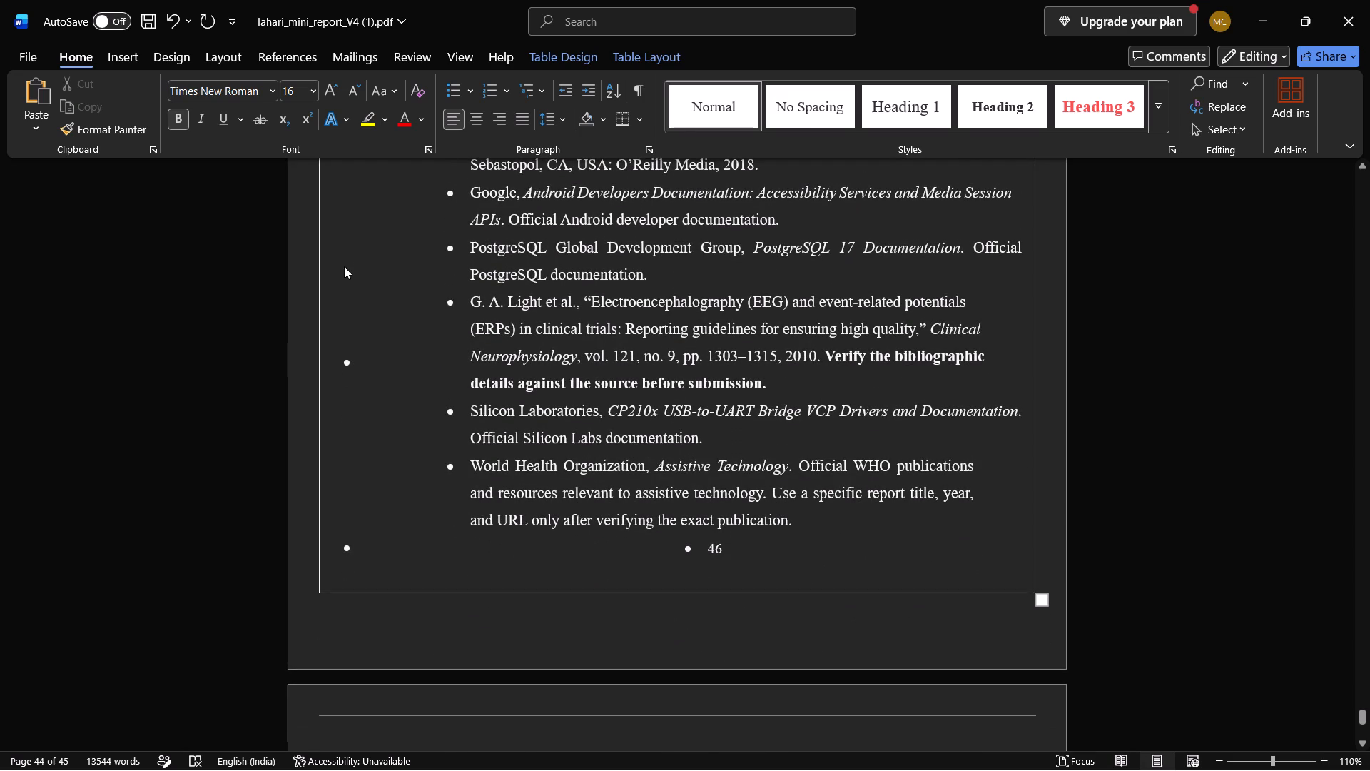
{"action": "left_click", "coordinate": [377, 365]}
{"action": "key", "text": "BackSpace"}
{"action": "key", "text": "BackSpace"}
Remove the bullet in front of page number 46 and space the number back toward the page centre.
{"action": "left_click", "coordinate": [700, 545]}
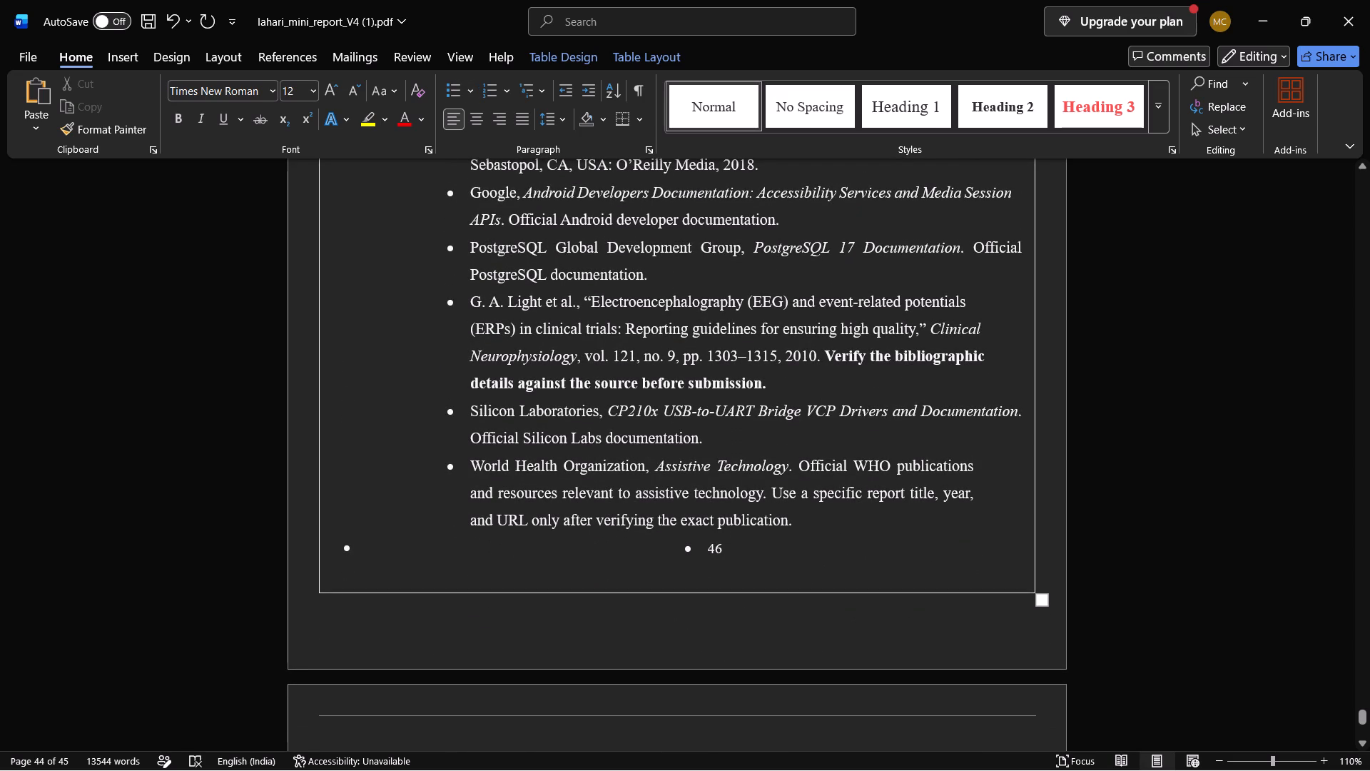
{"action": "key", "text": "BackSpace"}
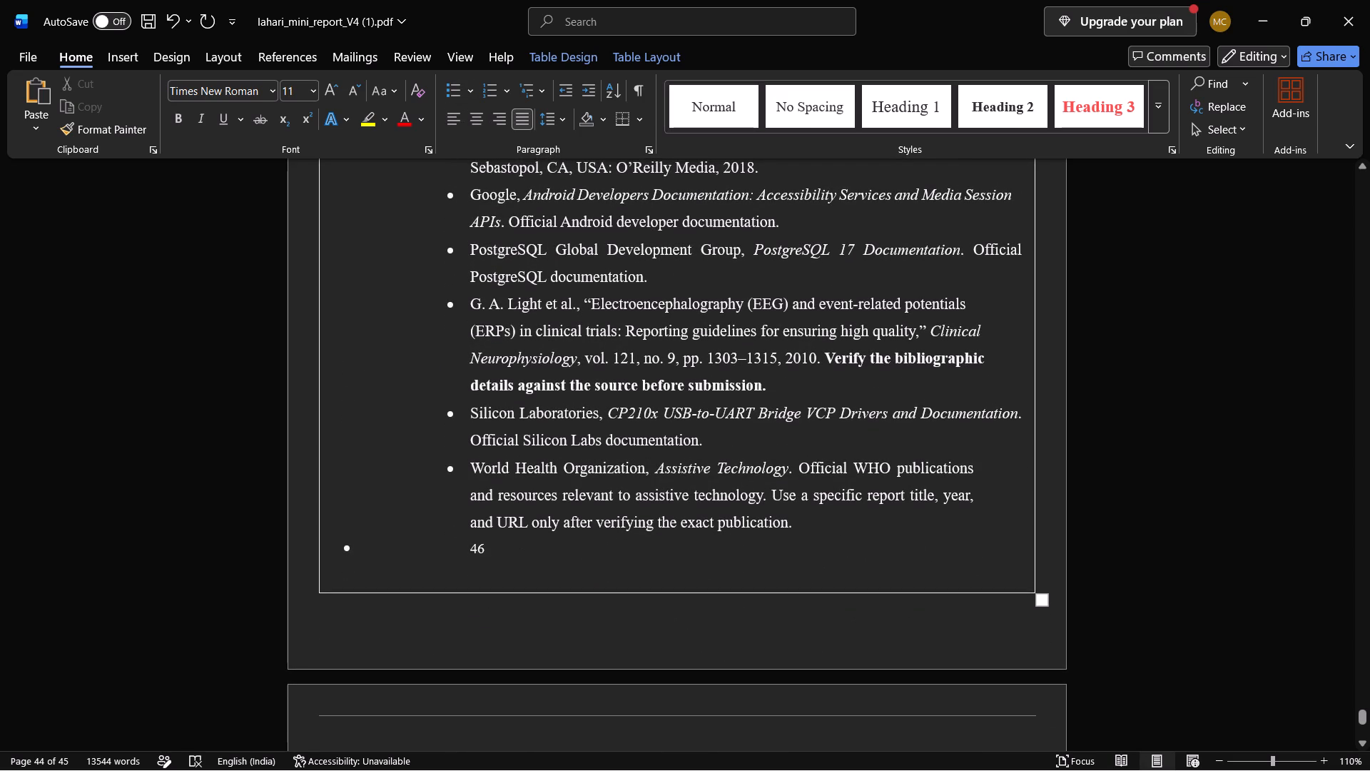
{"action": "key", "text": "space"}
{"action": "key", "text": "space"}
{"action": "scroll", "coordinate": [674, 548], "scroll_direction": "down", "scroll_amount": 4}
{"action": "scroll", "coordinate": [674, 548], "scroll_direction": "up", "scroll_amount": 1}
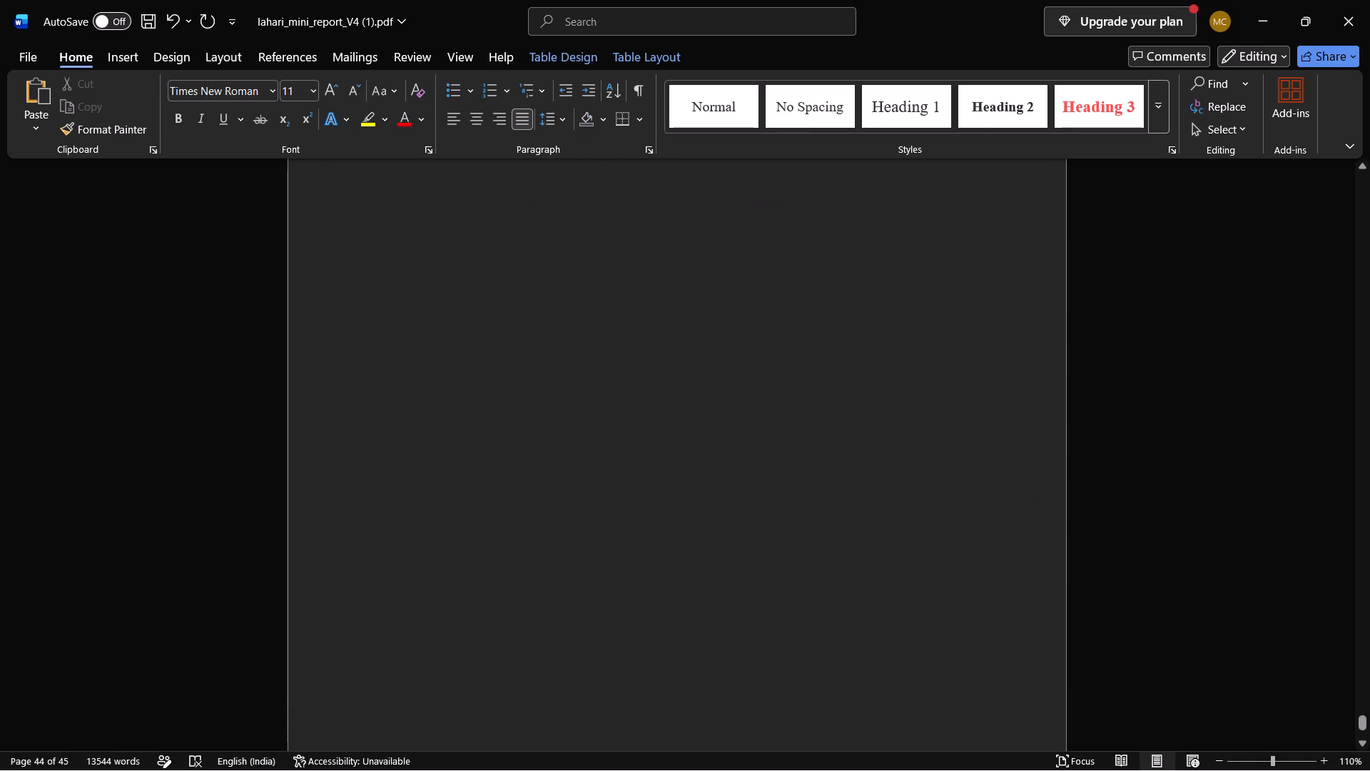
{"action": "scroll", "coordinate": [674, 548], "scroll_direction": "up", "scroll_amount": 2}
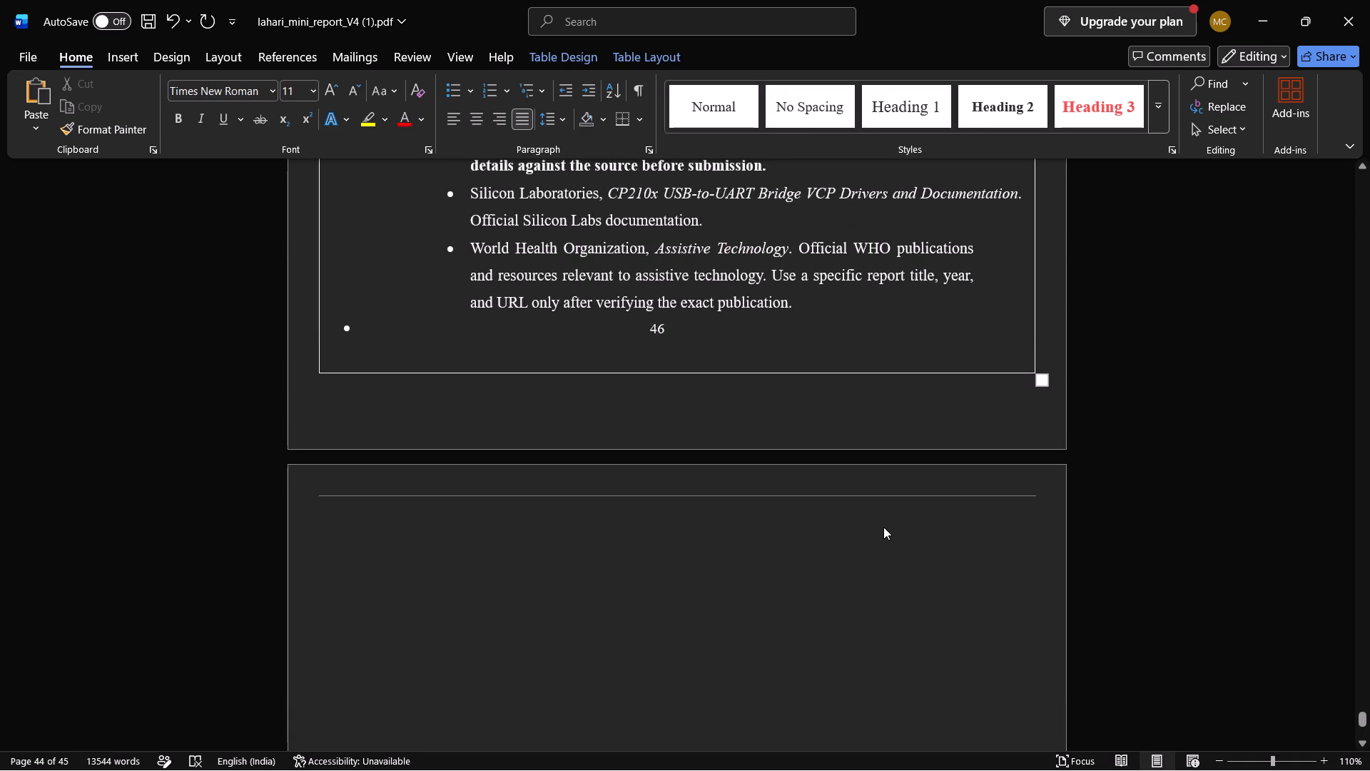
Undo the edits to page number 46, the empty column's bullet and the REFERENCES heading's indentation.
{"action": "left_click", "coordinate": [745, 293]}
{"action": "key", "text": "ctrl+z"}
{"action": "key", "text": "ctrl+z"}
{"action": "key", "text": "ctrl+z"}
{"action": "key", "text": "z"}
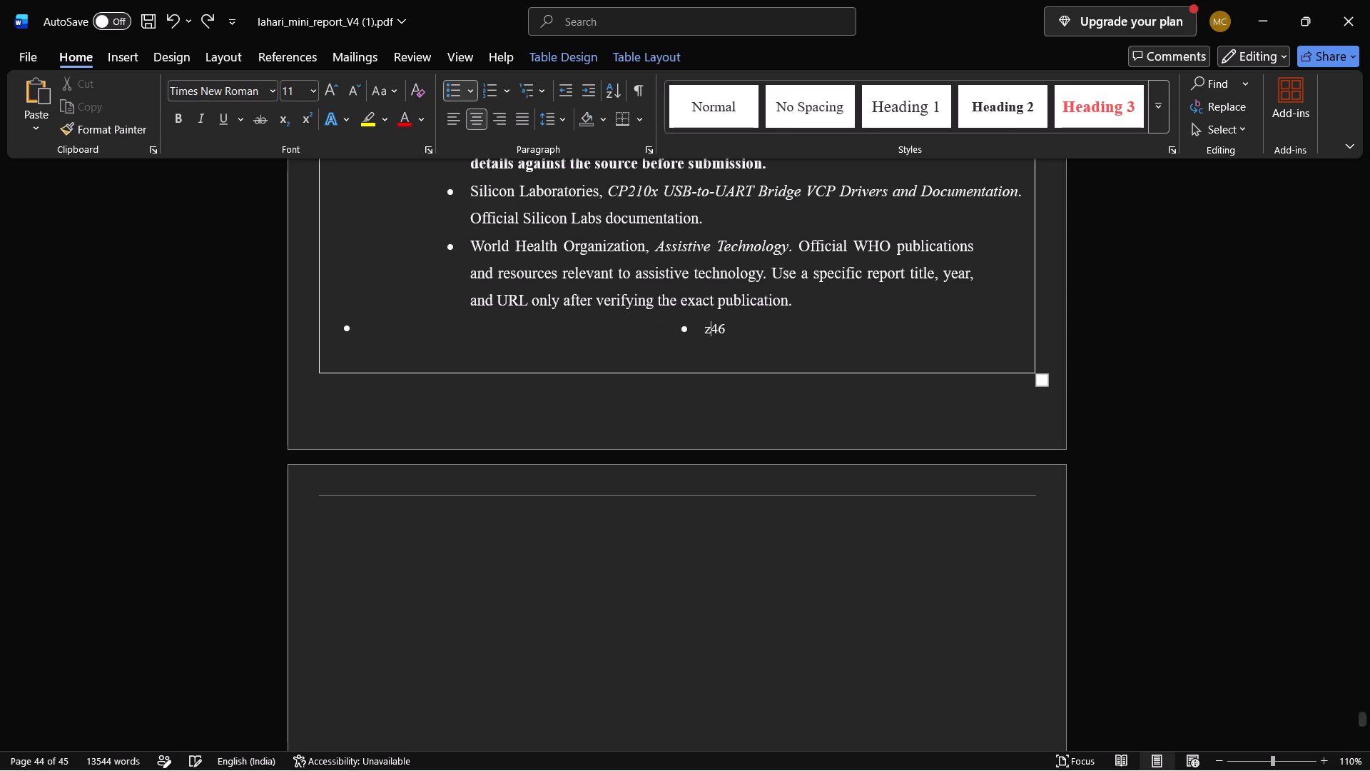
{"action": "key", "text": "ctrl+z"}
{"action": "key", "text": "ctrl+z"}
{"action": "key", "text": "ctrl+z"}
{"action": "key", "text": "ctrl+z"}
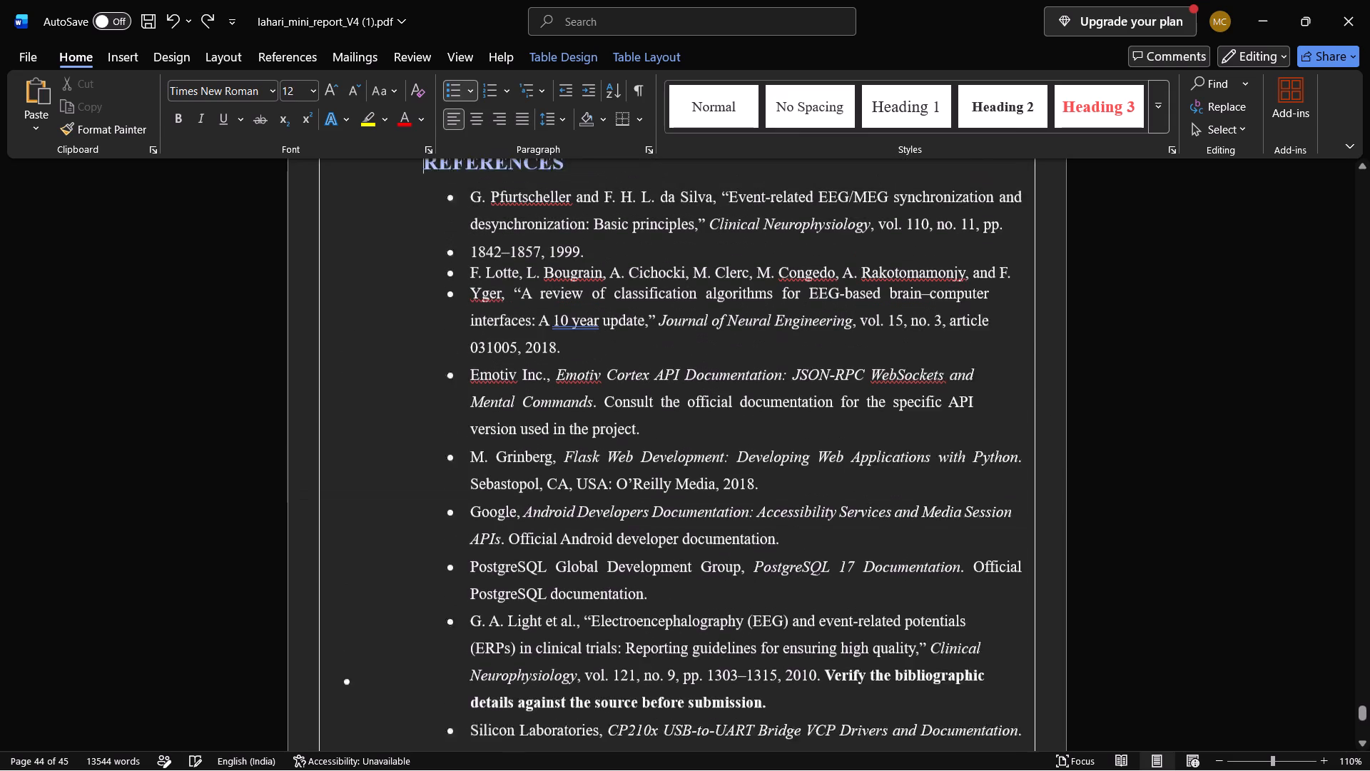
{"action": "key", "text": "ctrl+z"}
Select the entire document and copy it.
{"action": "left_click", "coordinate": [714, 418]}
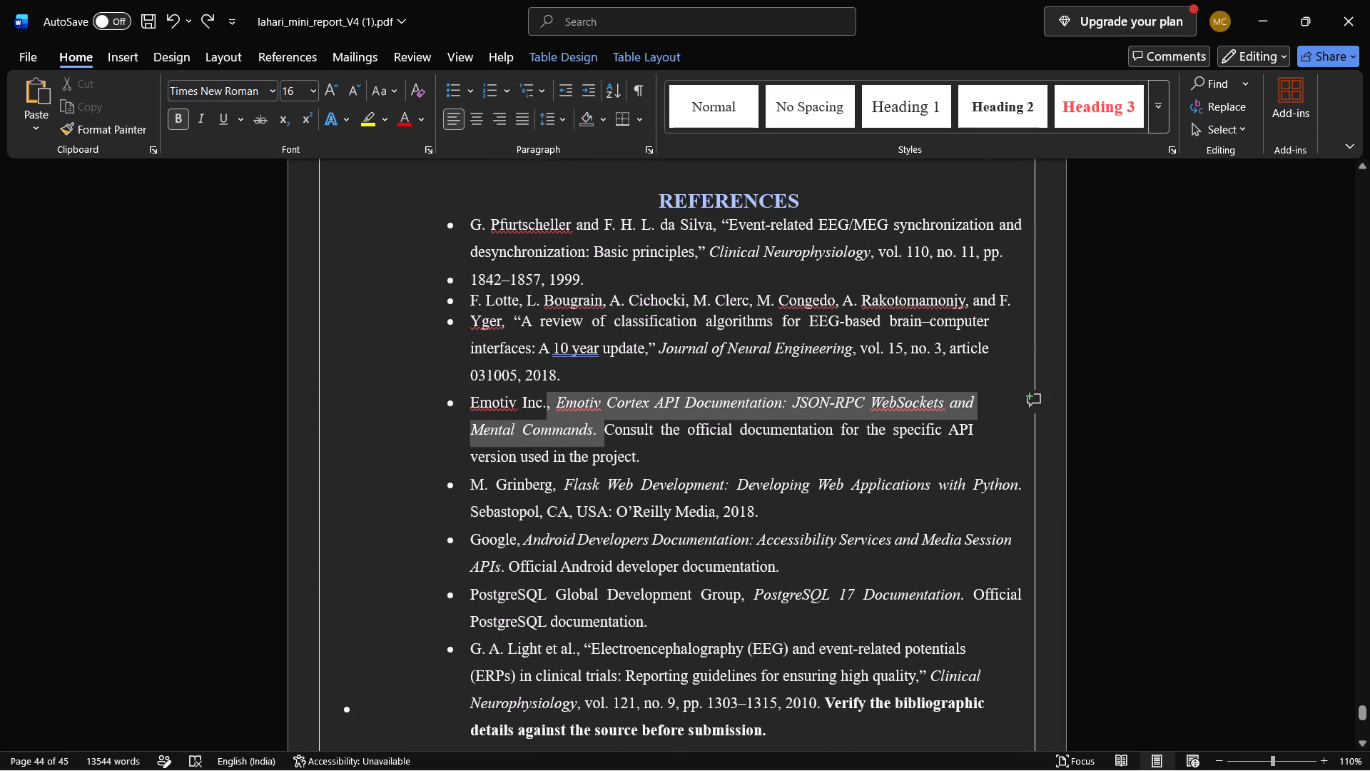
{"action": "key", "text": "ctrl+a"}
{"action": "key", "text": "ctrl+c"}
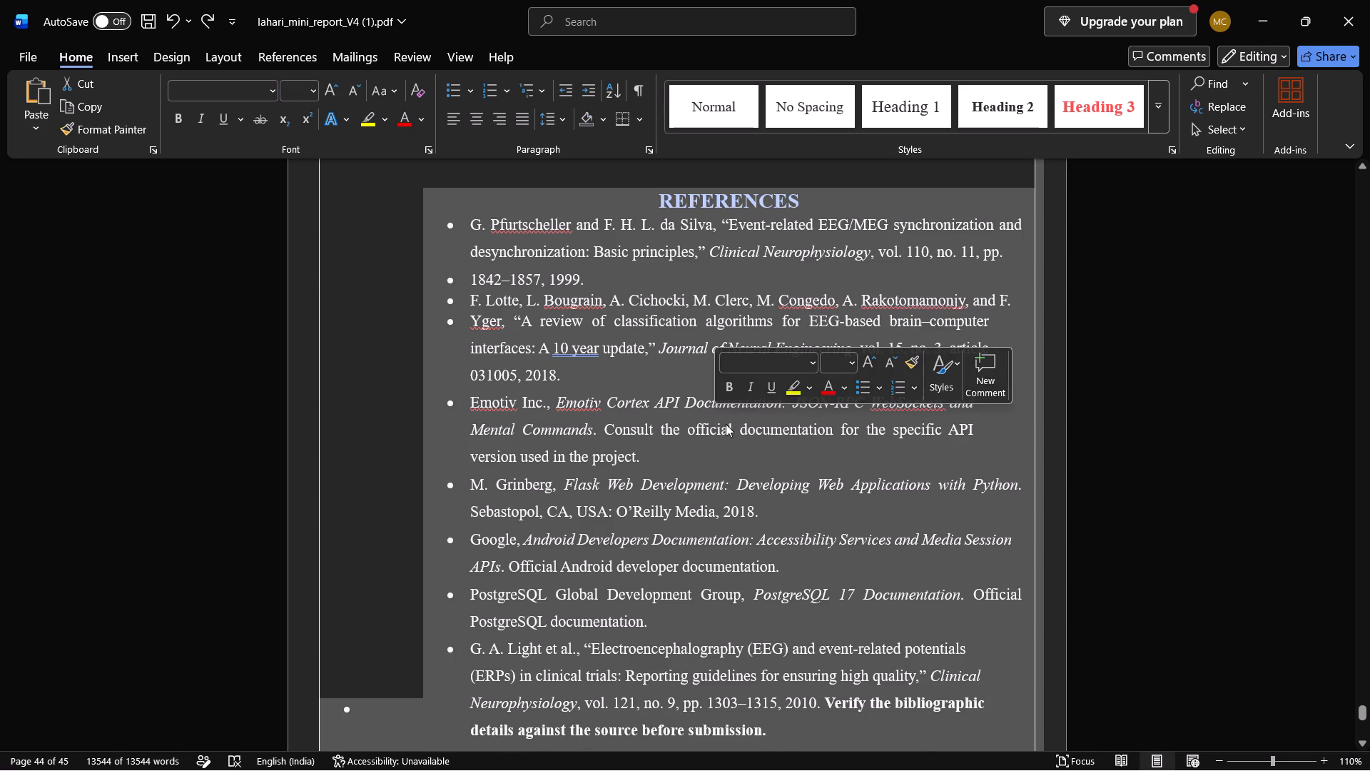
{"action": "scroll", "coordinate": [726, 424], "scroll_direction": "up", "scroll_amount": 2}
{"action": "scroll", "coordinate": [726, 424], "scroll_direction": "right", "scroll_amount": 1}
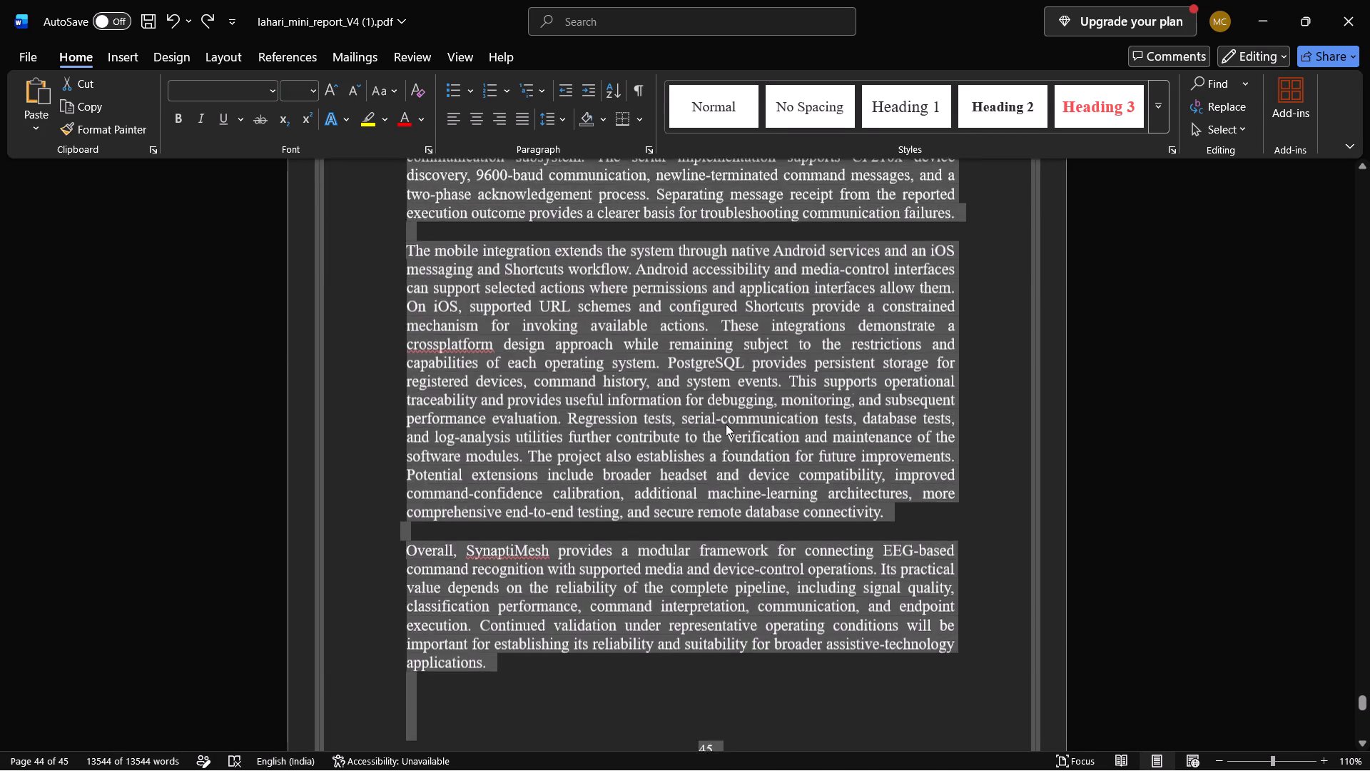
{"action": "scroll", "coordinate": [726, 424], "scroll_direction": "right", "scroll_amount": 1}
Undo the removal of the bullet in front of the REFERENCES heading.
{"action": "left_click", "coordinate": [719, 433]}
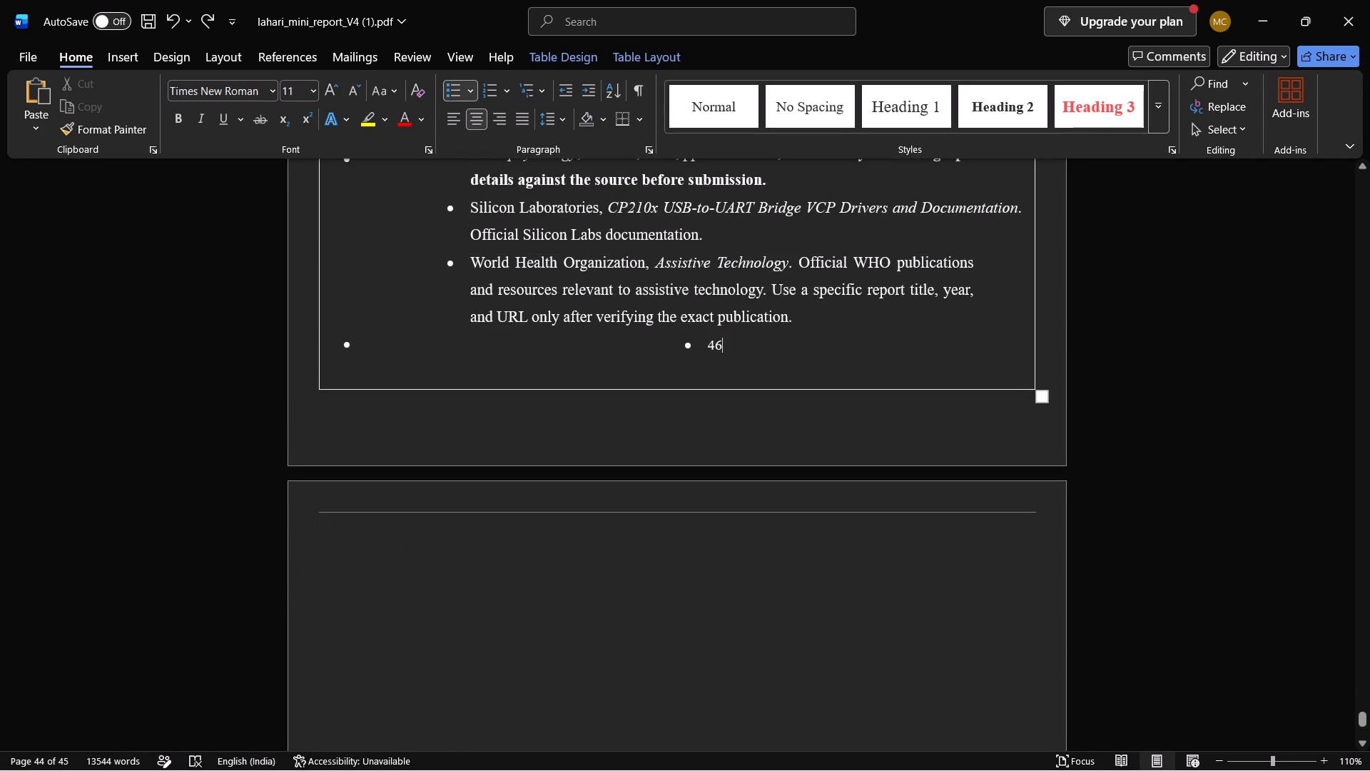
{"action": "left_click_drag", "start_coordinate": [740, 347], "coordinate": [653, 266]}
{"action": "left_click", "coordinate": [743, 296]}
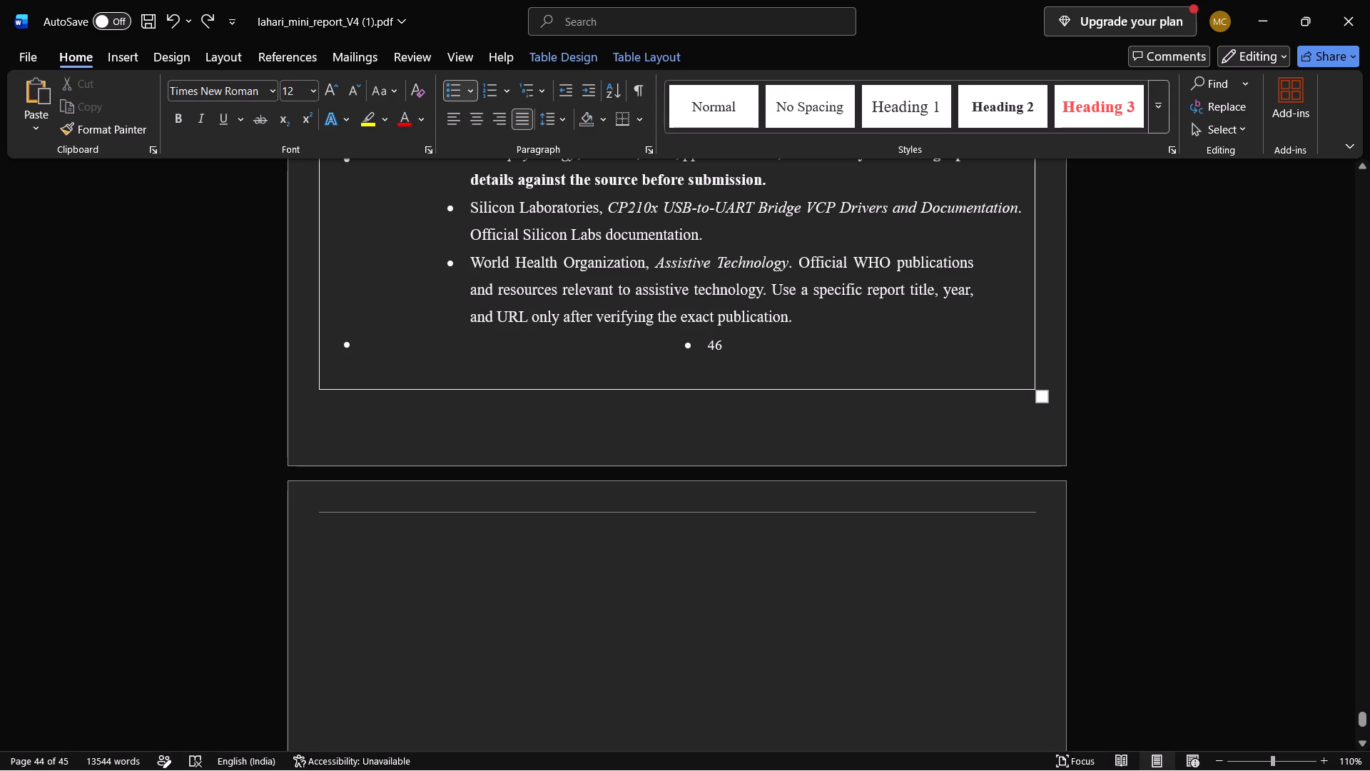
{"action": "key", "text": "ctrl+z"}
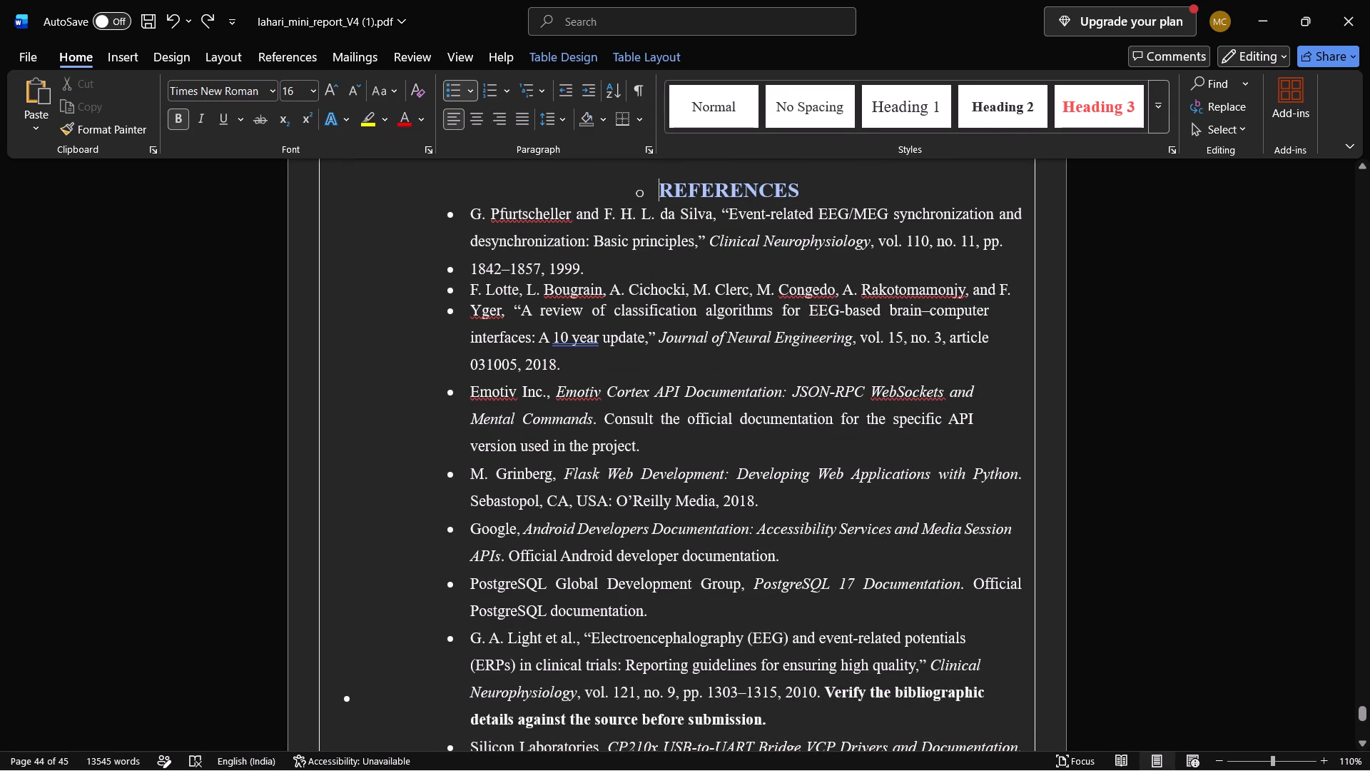
Undo the bullets applied to the REFERENCES table and copy the unbulleted table.
{"action": "key", "text": "ctrl+z"}
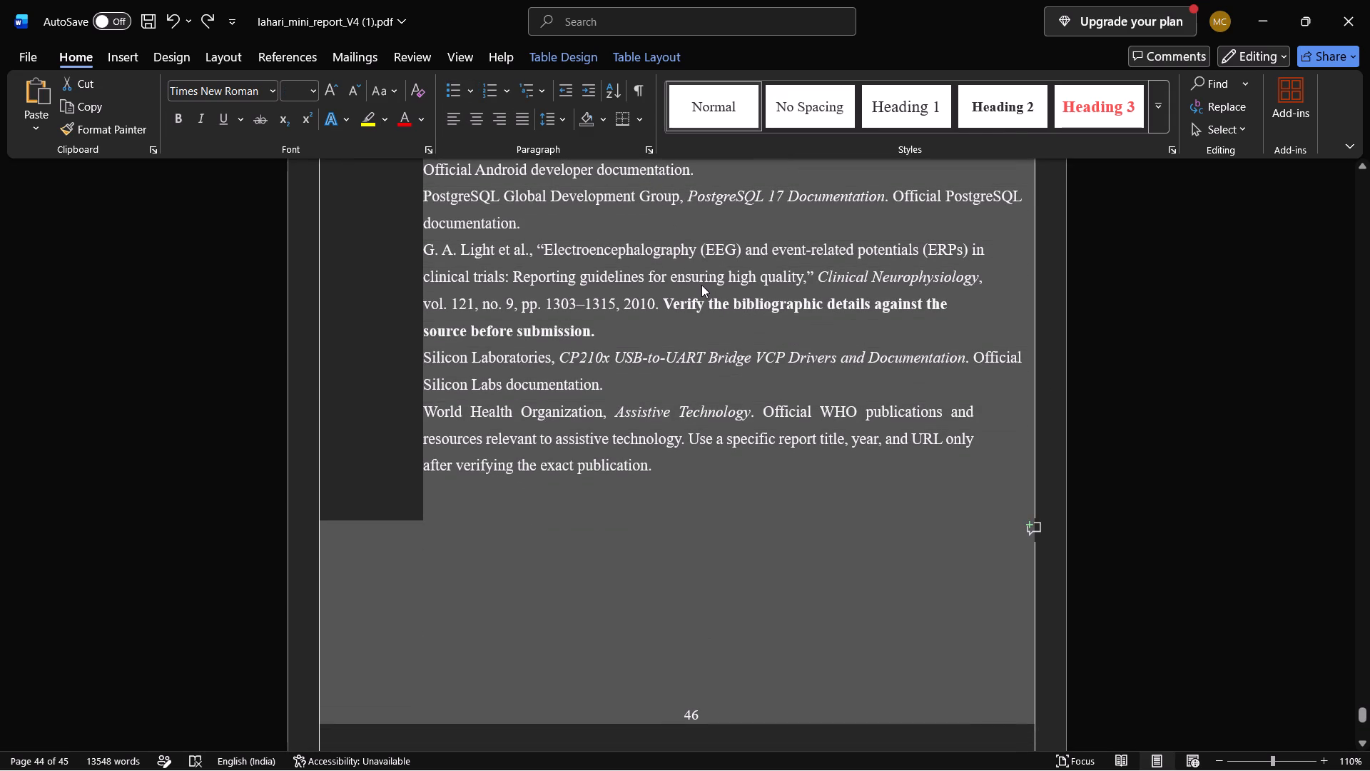
{"action": "key", "text": "ctrl+c"}
Delete the entire REFERENCES table from the page following page number 45.
{"action": "left_click", "coordinate": [646, 423]}
{"action": "scroll", "coordinate": [646, 423], "scroll_direction": "up", "scroll_amount": 1}
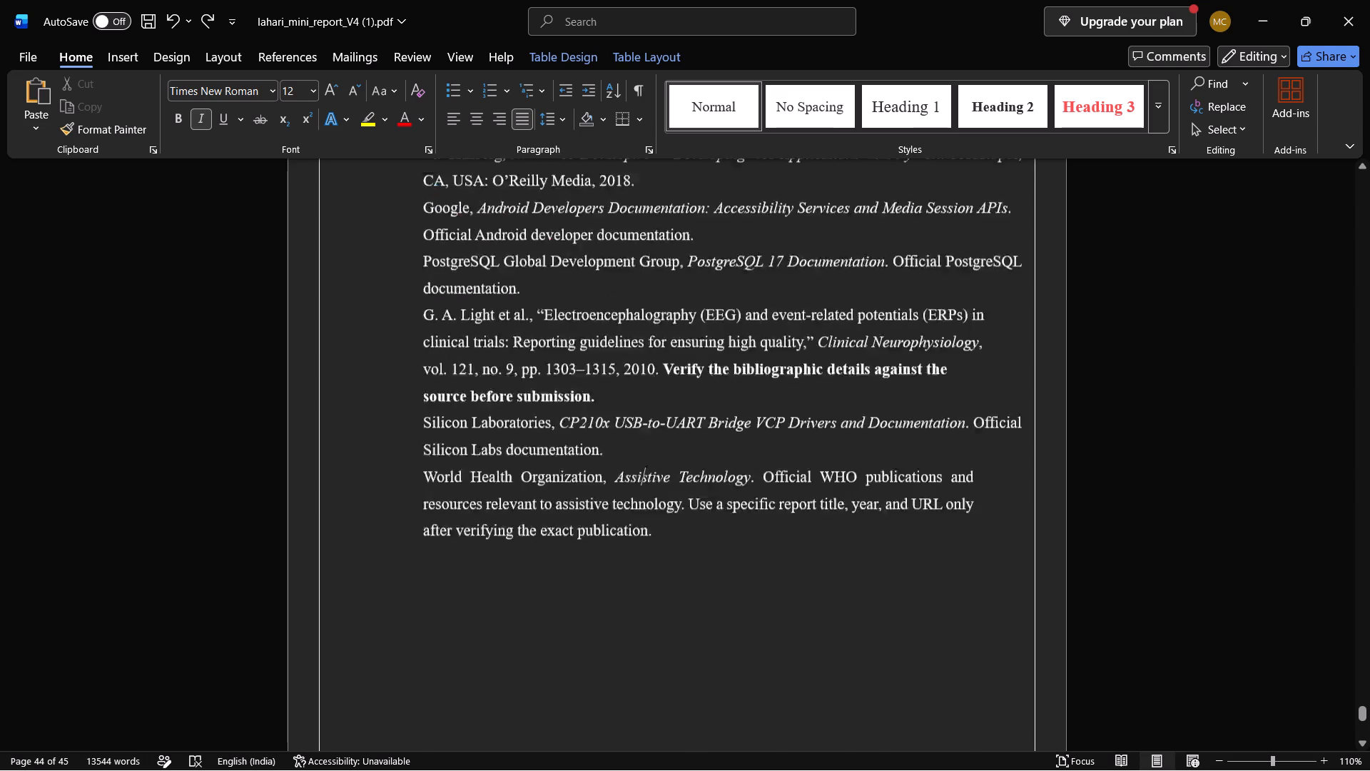
{"action": "scroll", "coordinate": [646, 423], "scroll_direction": "up", "scroll_amount": 3}
{"action": "scroll", "coordinate": [545, 520], "scroll_direction": "down", "scroll_amount": 3}
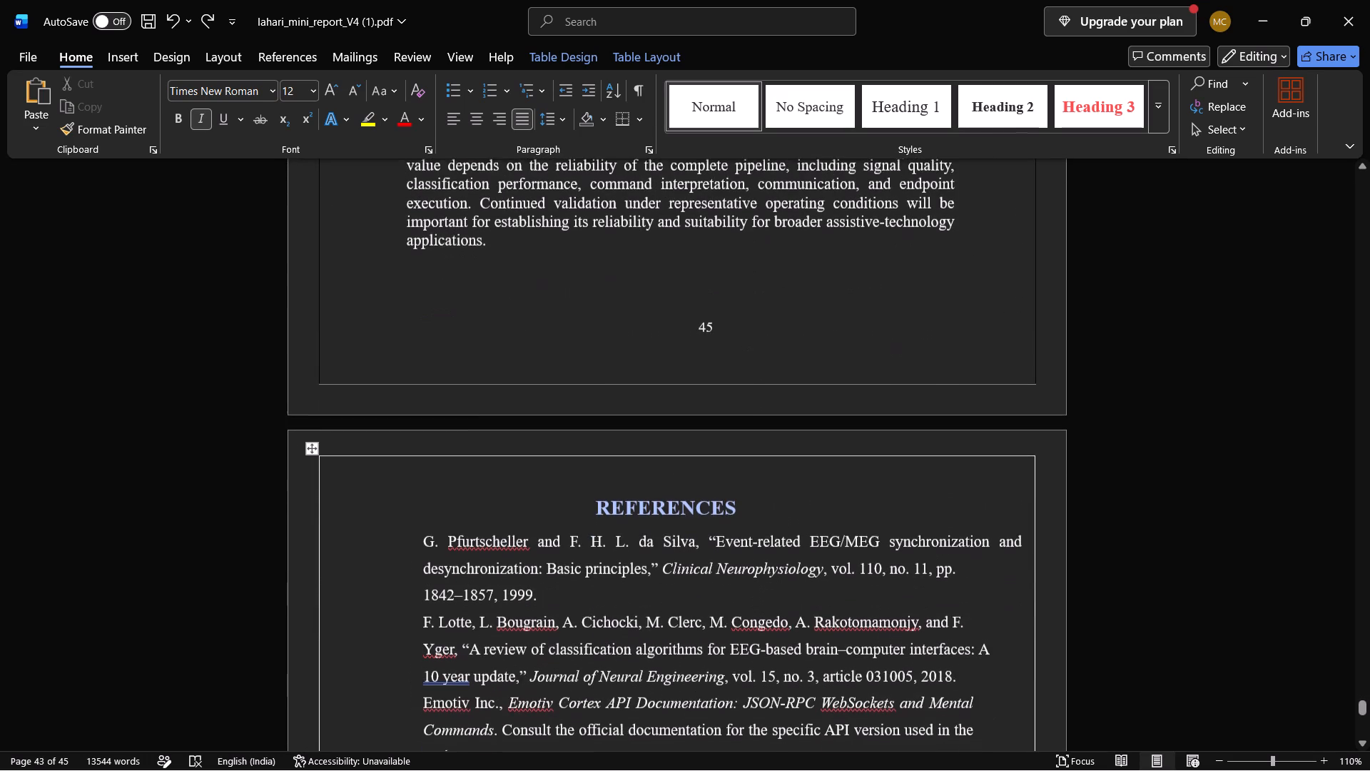
{"action": "left_click", "coordinate": [312, 450]}
{"action": "left_click", "coordinate": [312, 450]}
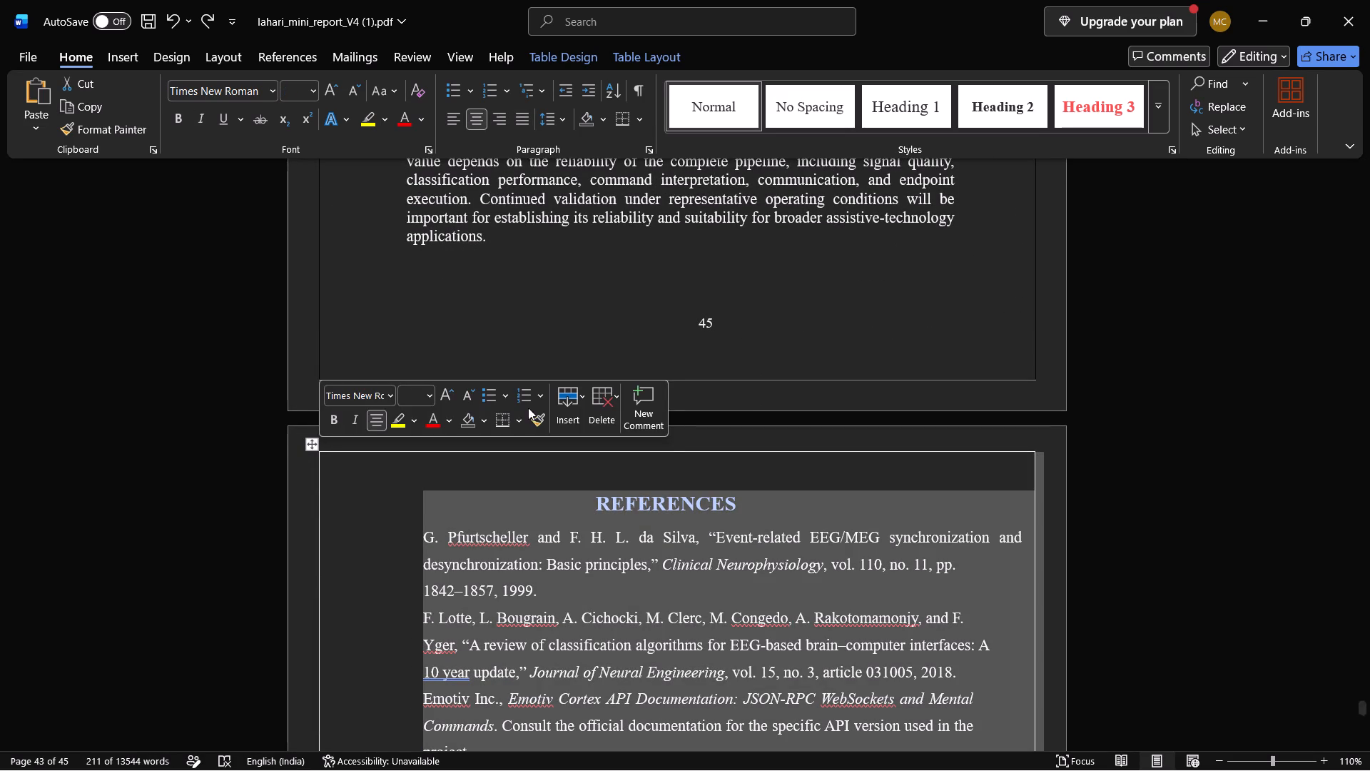
{"action": "left_click", "coordinate": [604, 405]}
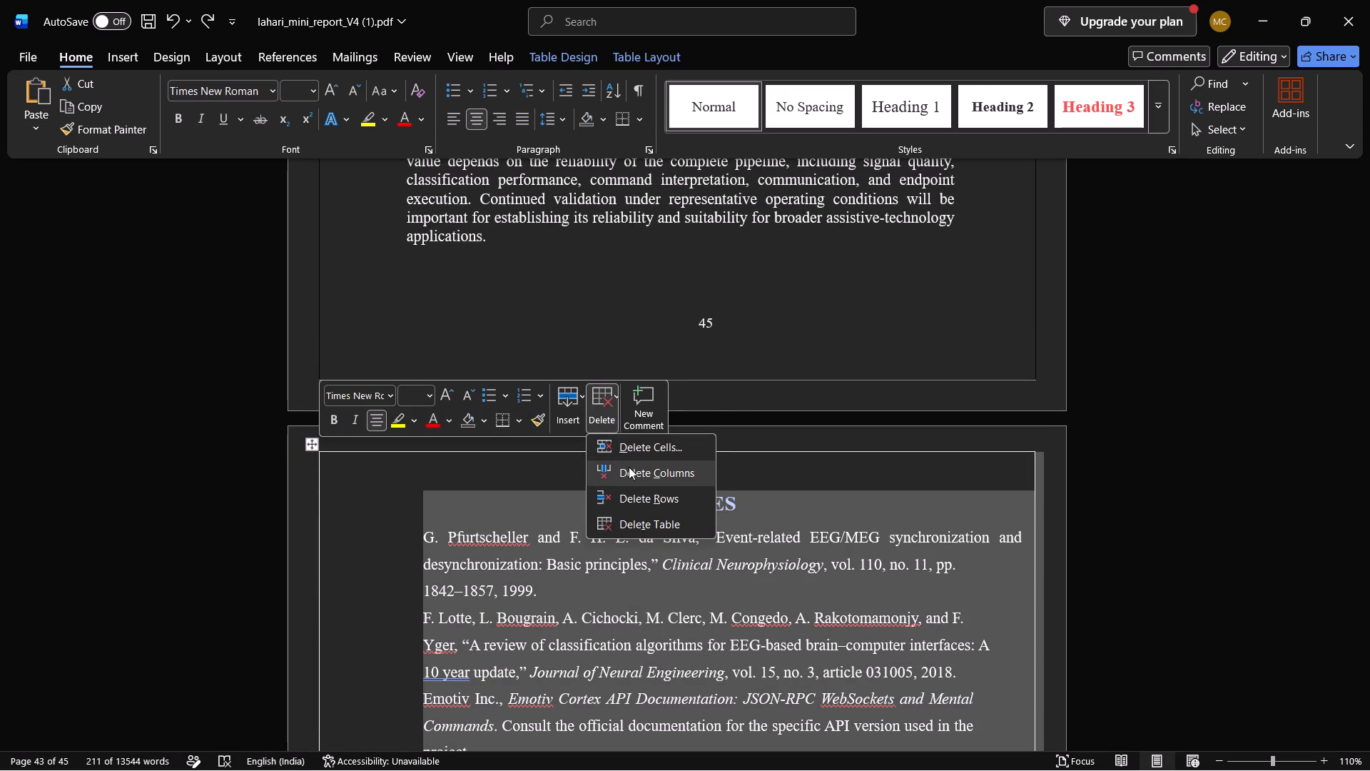
{"action": "left_click", "coordinate": [638, 450]}
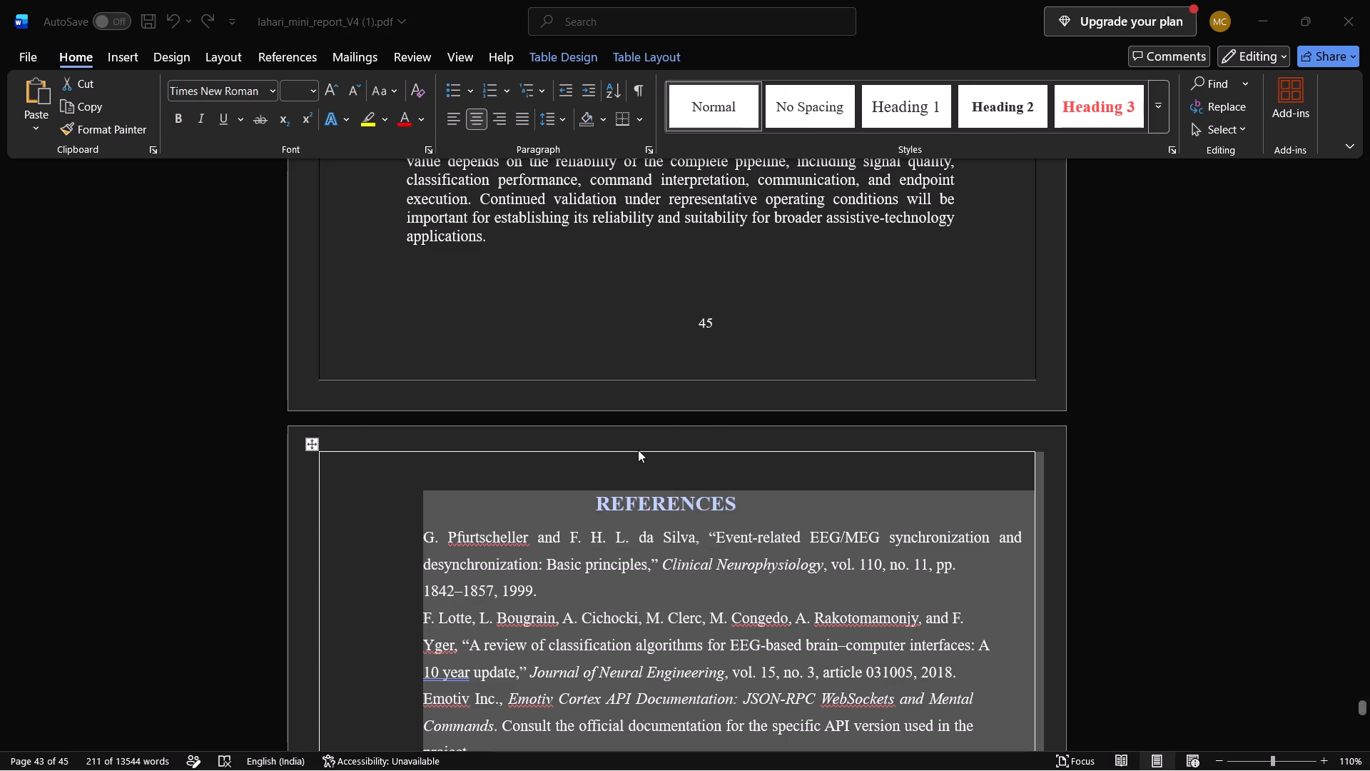
{"action": "left_click", "coordinate": [650, 425]}
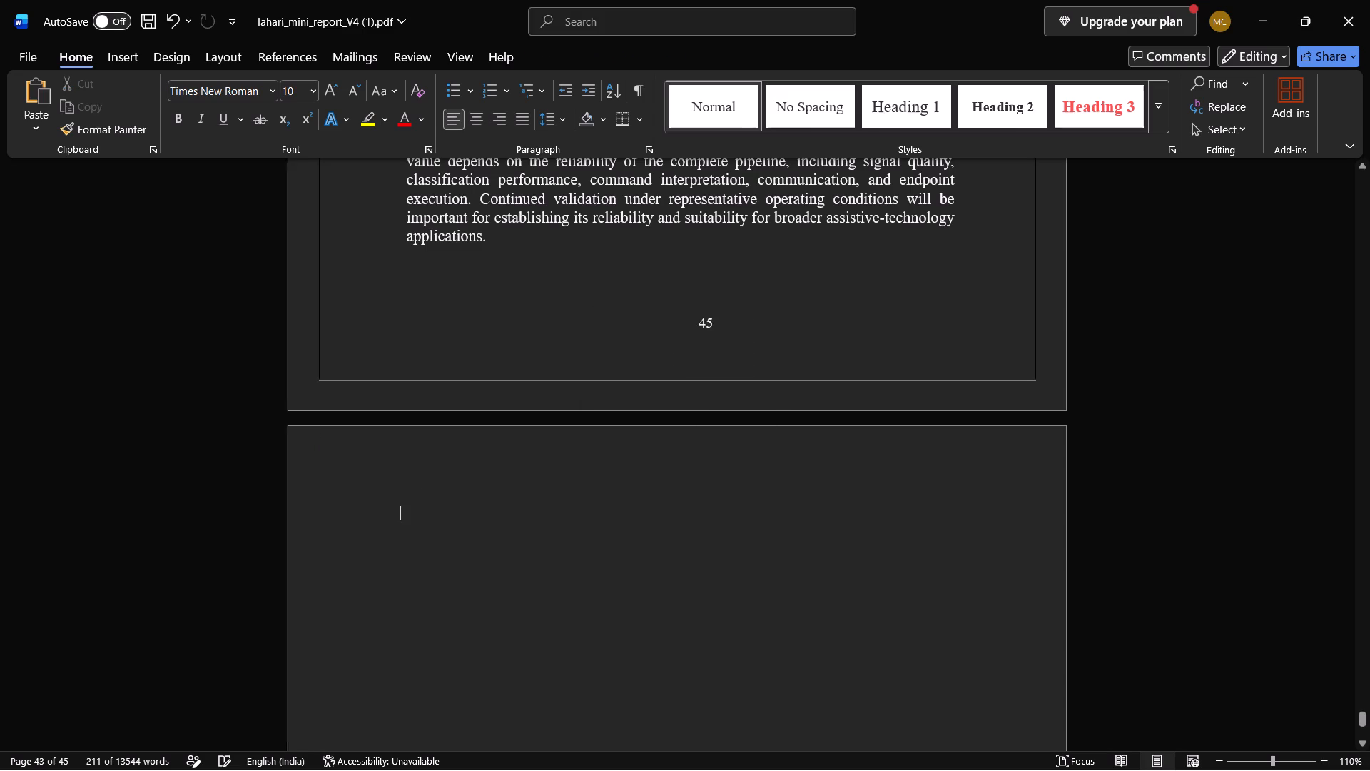
Apply a solid ½ pt Box page border to this section only, from the emptied last page.
{"action": "scroll", "coordinate": [650, 425], "scroll_direction": "down", "scroll_amount": 11}
{"action": "scroll", "coordinate": [650, 425], "scroll_direction": "up", "scroll_amount": 6}
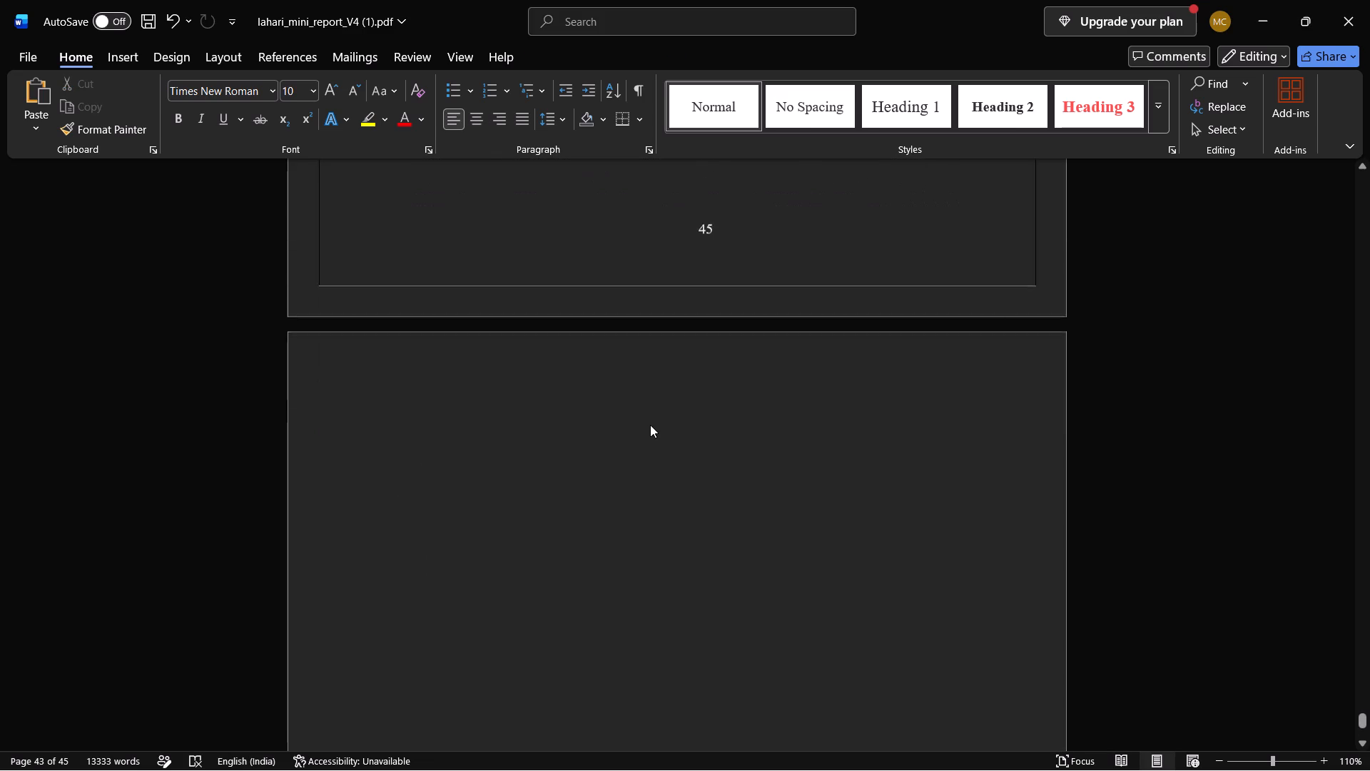
{"action": "scroll", "coordinate": [650, 425], "scroll_direction": "down", "scroll_amount": 1}
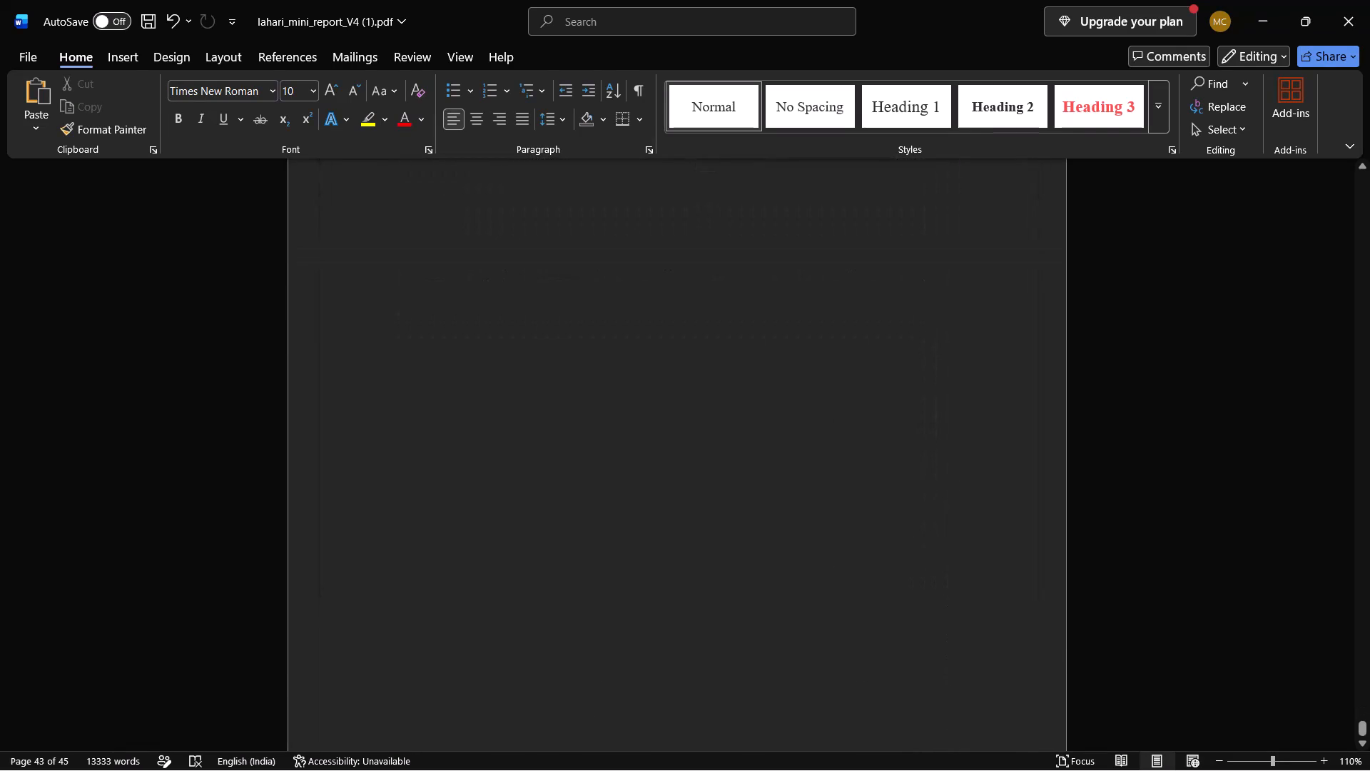
{"action": "left_click", "coordinate": [568, 382]}
{"action": "left_click", "coordinate": [568, 382]}
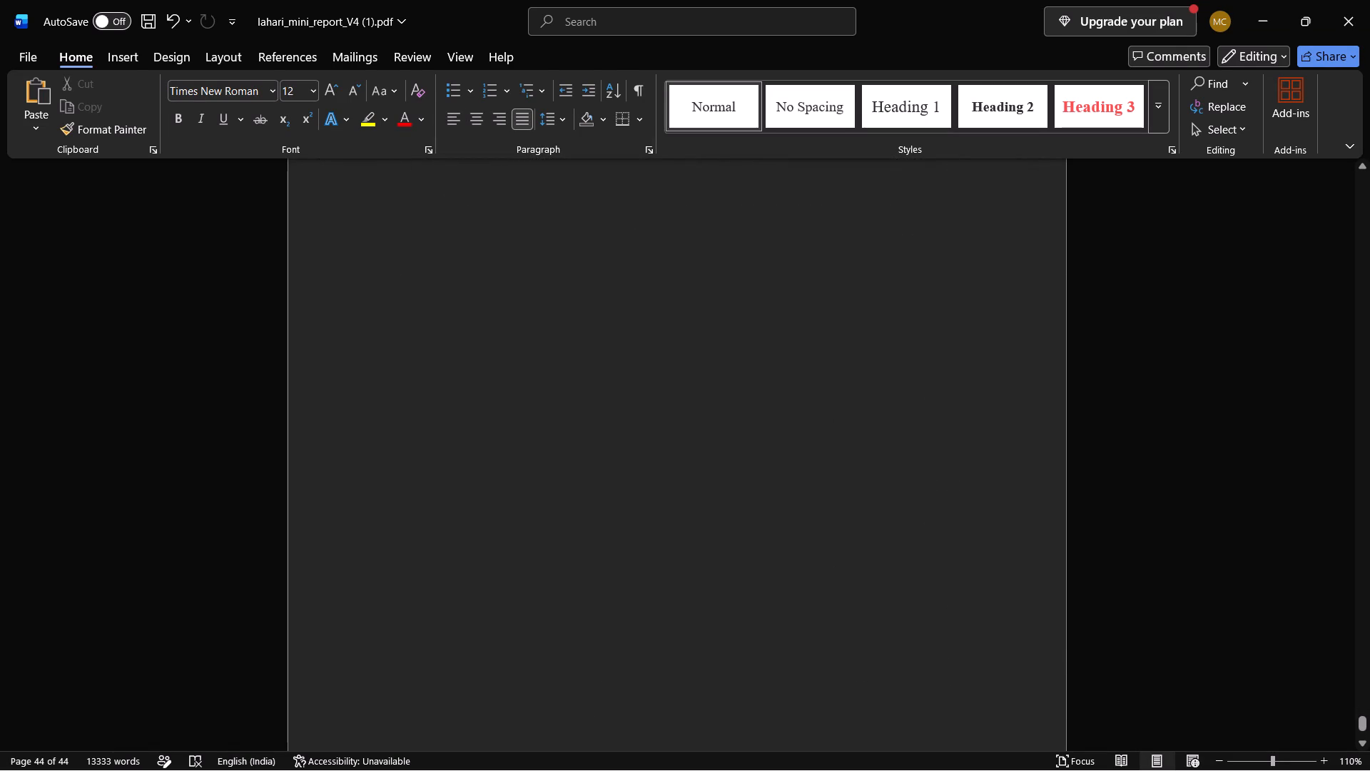
{"action": "left_click", "coordinate": [176, 50]}
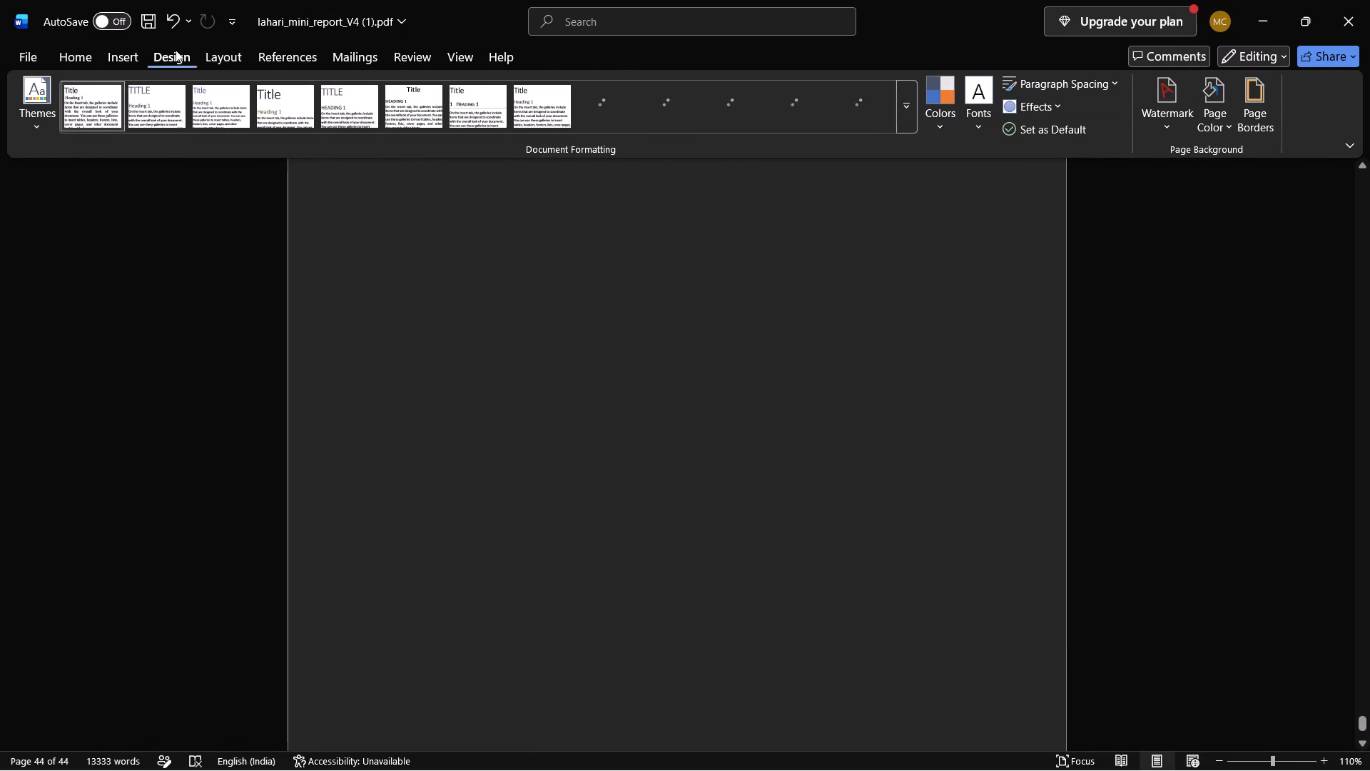
{"action": "left_click", "coordinate": [1250, 111]}
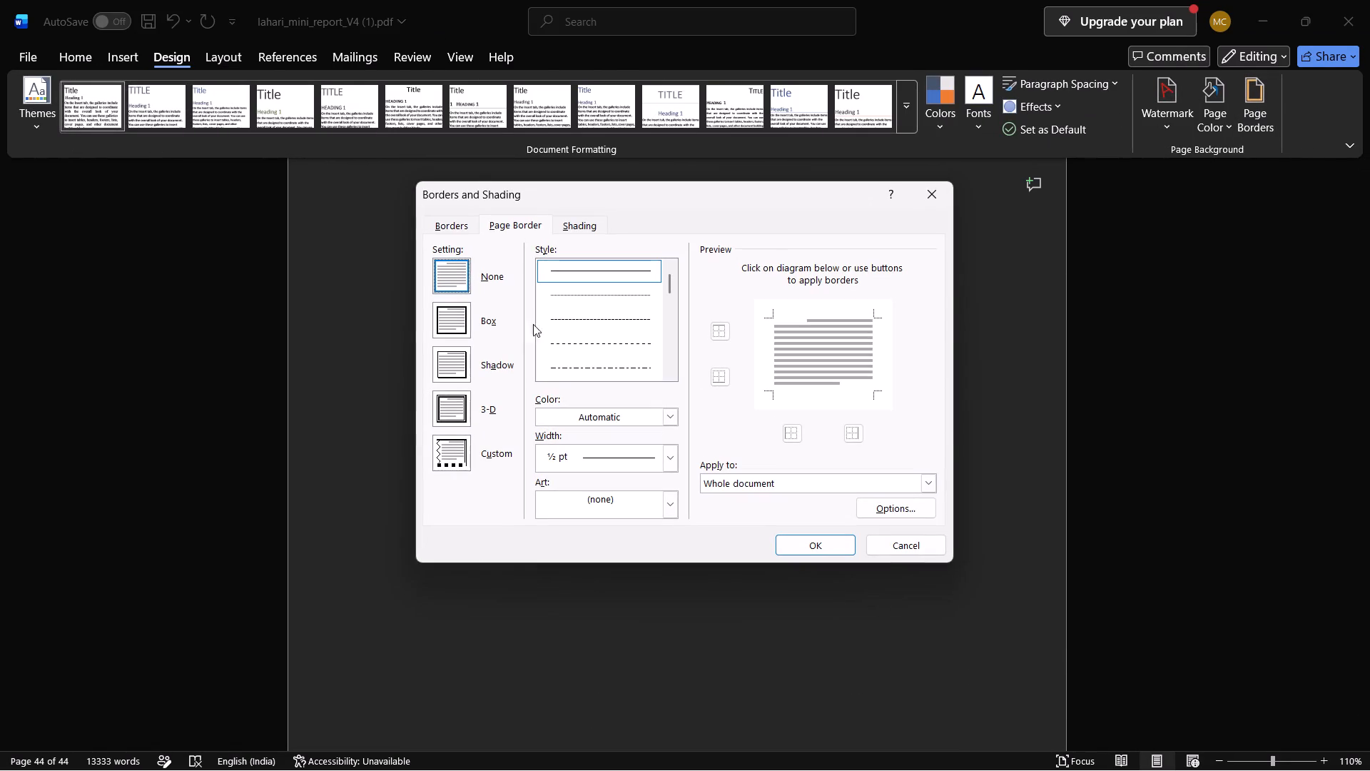
{"action": "left_click", "coordinate": [446, 319]}
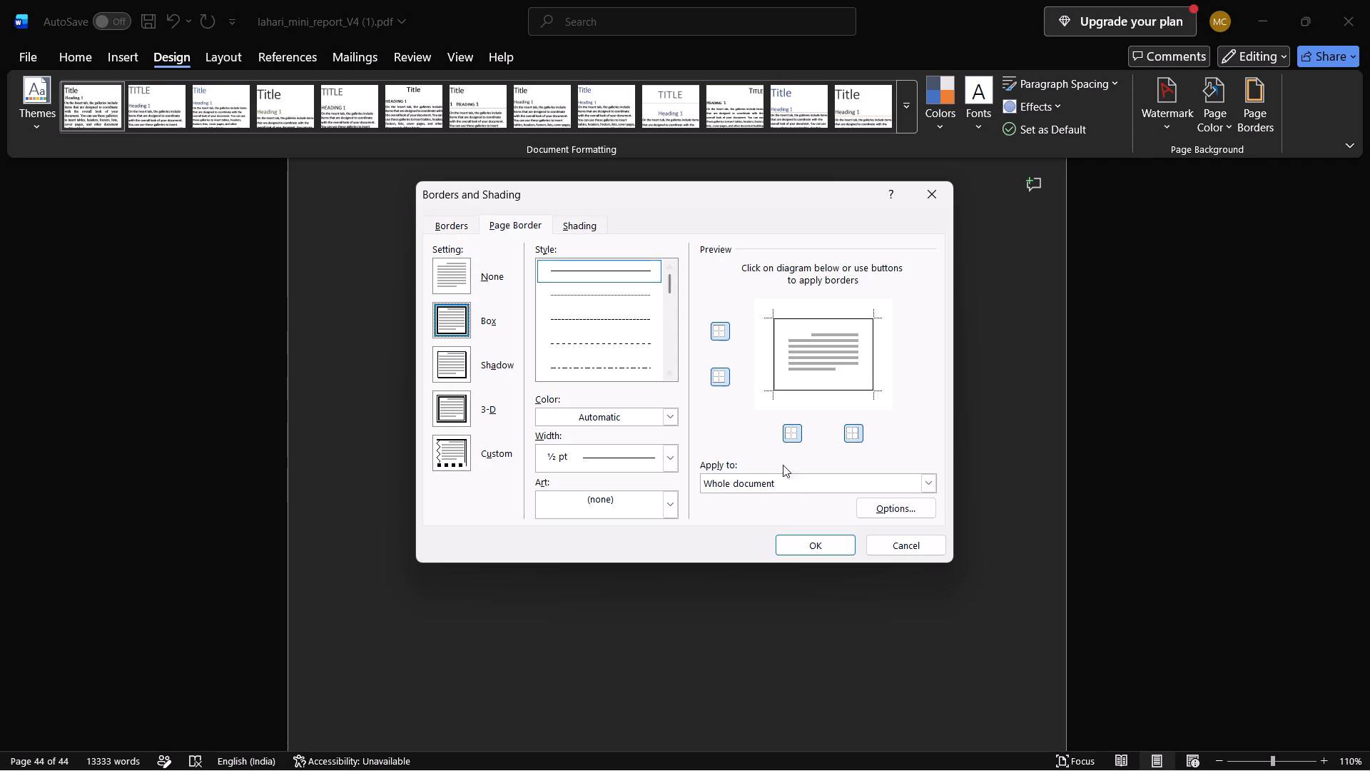
{"action": "left_click", "coordinate": [796, 485]}
{"action": "left_click", "coordinate": [766, 511]}
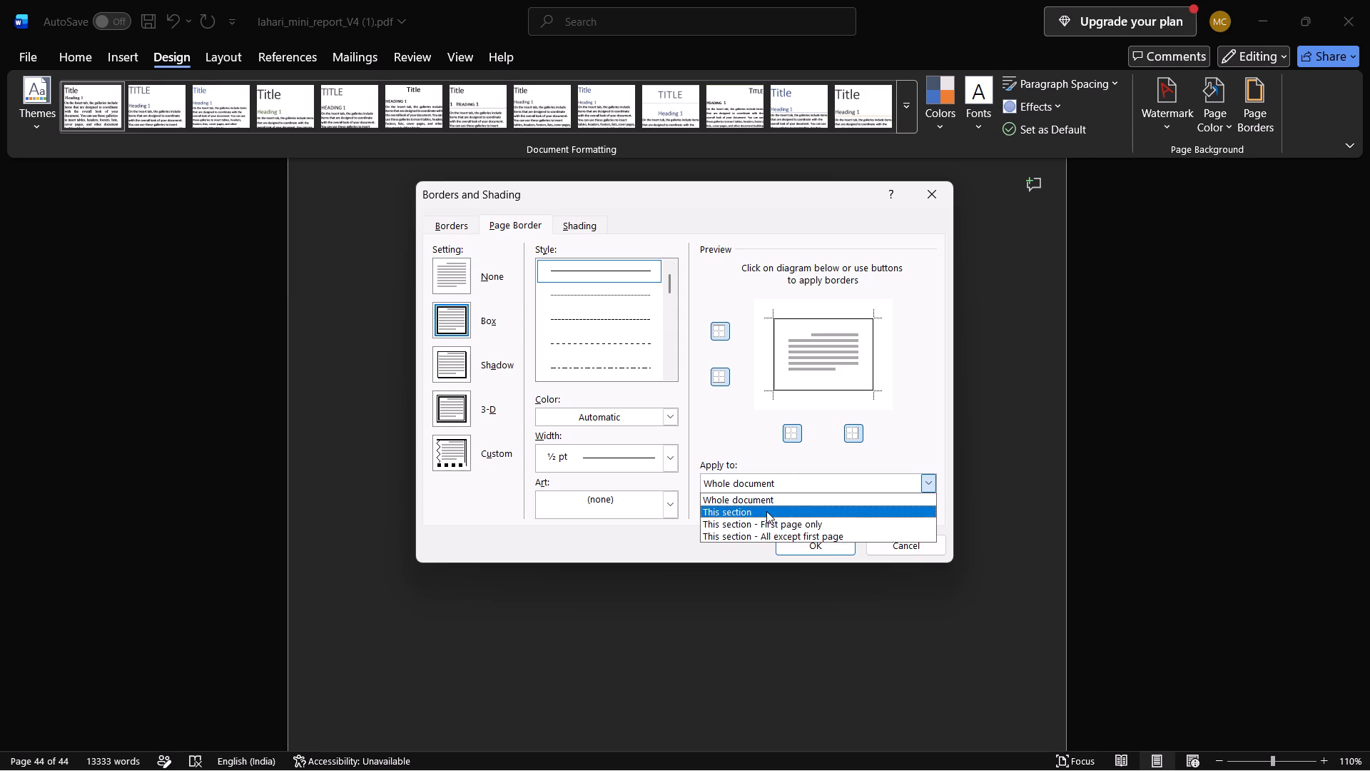
{"action": "left_click", "coordinate": [827, 548]}
{"action": "left_click", "coordinate": [854, 394]}
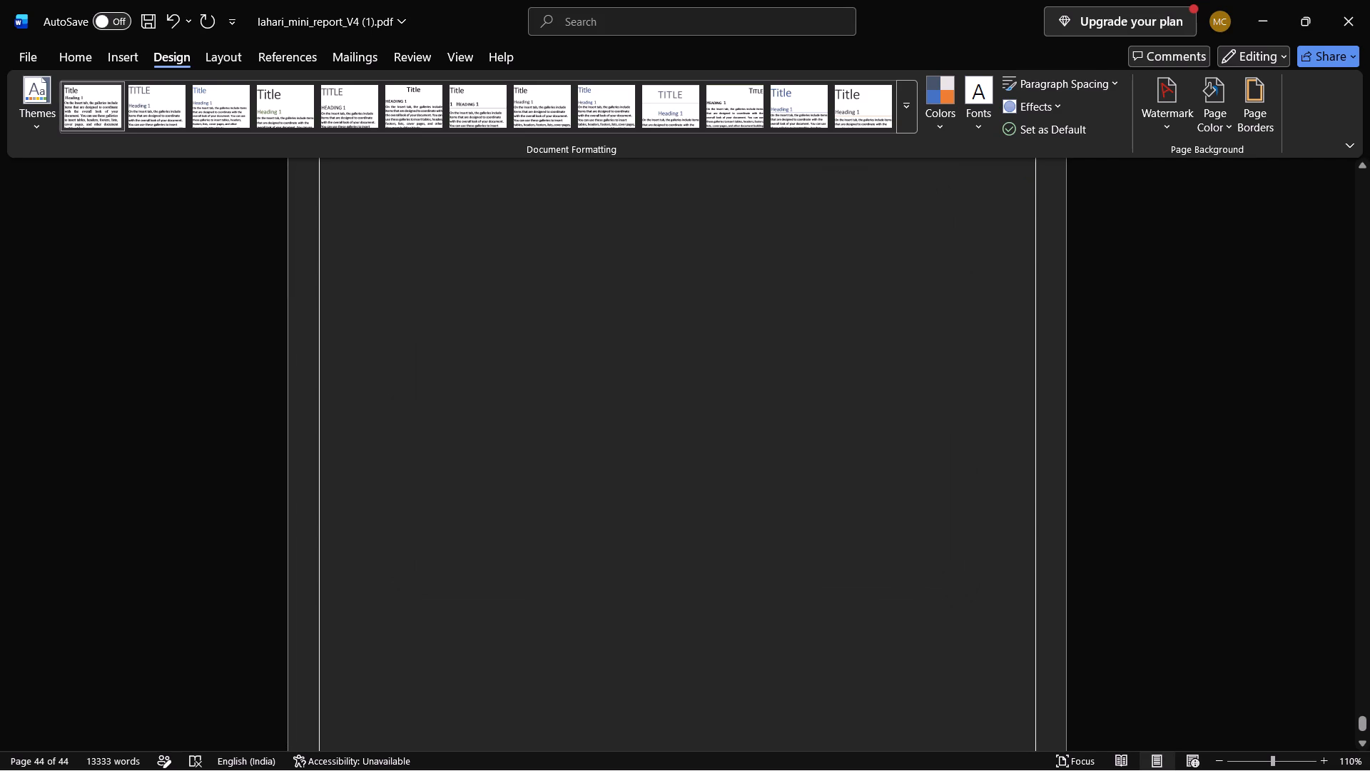
Paste the copied REFERENCES table onto the newly bordered last page and check its placement.
{"action": "key", "text": "ctrl+v"}
{"action": "scroll", "coordinate": [854, 394], "scroll_direction": "up", "scroll_amount": 1}
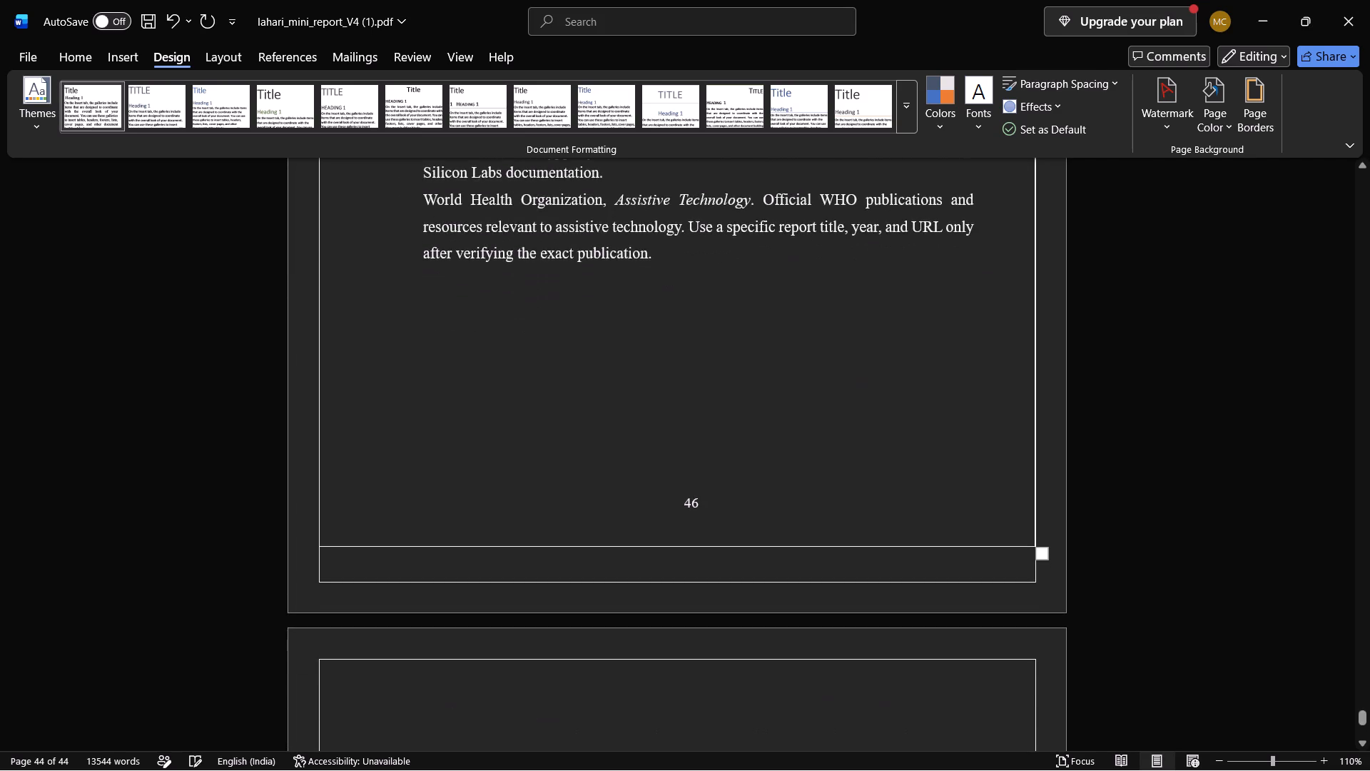
{"action": "scroll", "coordinate": [854, 394], "scroll_direction": "up", "scroll_amount": 2}
{"action": "scroll", "coordinate": [641, 446], "scroll_direction": "down", "scroll_amount": 1}
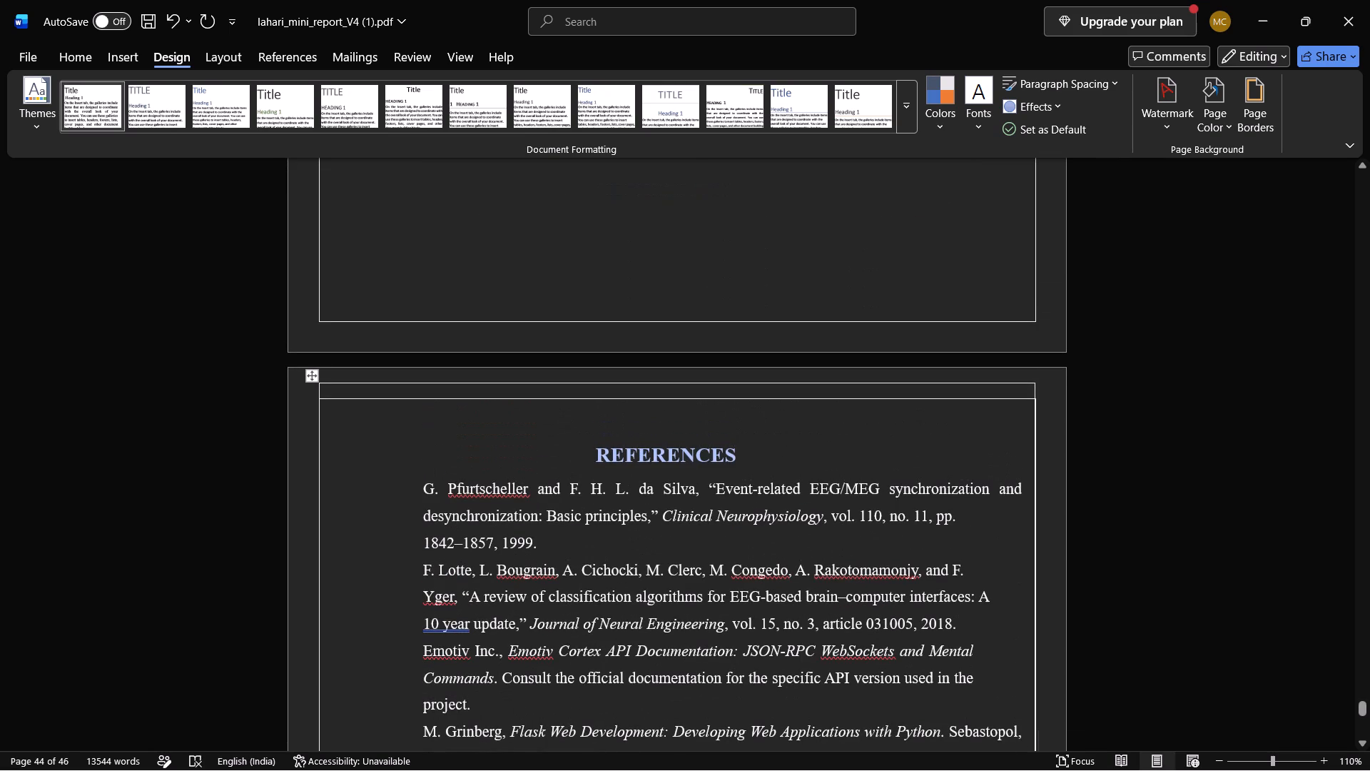
{"action": "scroll", "coordinate": [641, 446], "scroll_direction": "down", "scroll_amount": 1}
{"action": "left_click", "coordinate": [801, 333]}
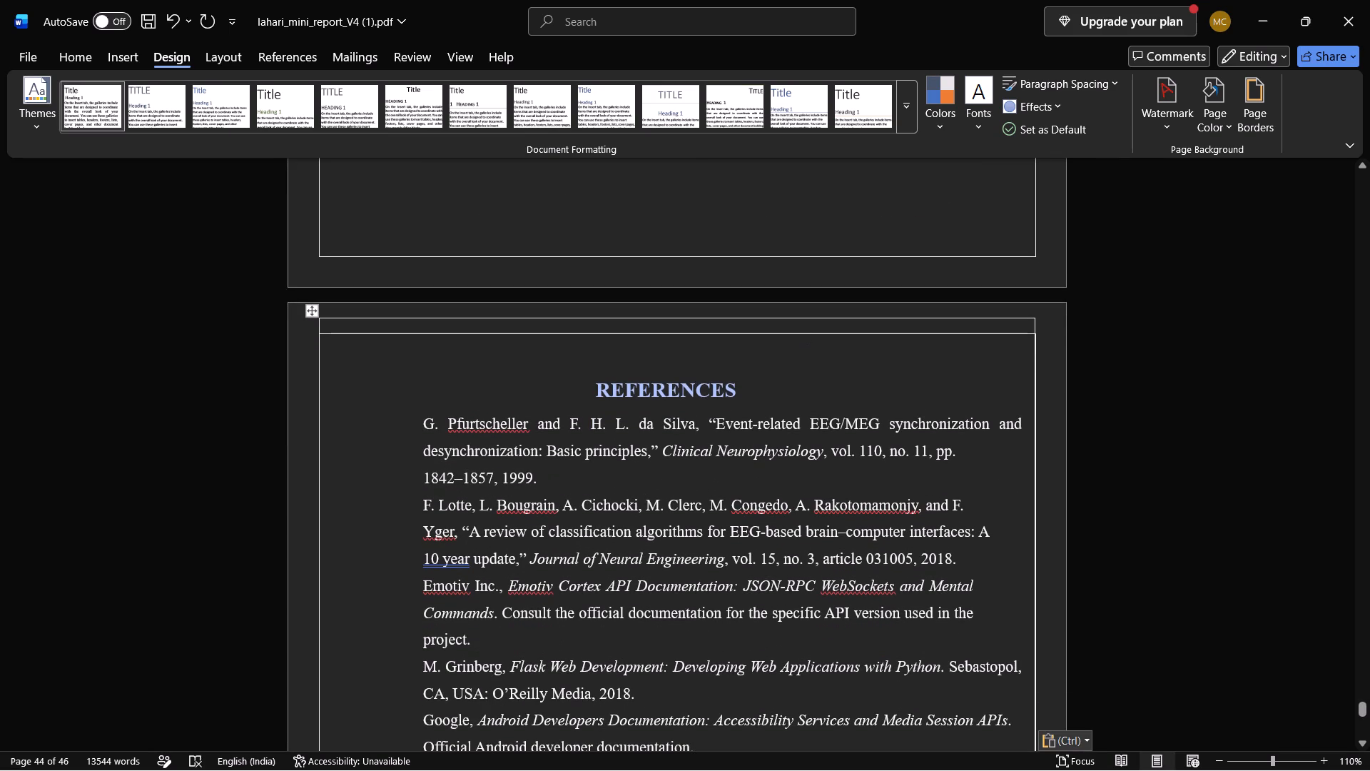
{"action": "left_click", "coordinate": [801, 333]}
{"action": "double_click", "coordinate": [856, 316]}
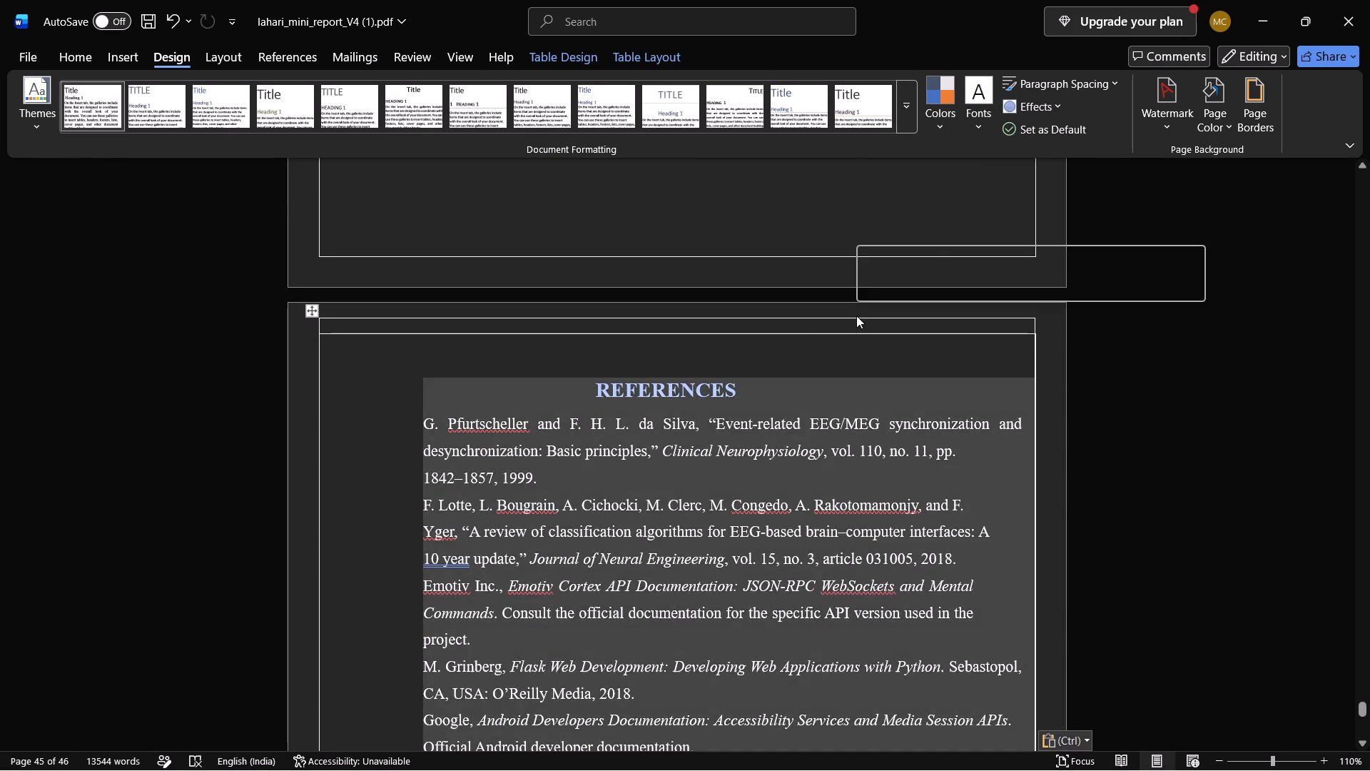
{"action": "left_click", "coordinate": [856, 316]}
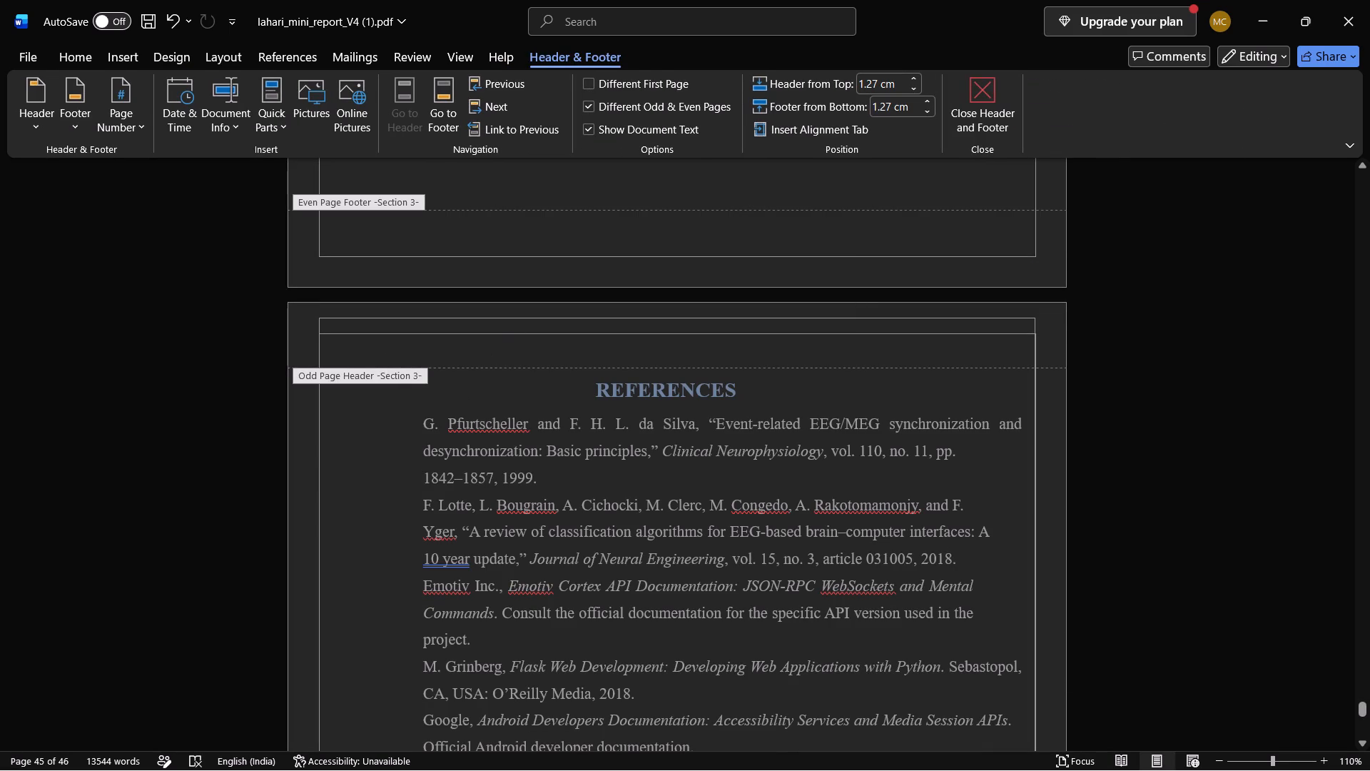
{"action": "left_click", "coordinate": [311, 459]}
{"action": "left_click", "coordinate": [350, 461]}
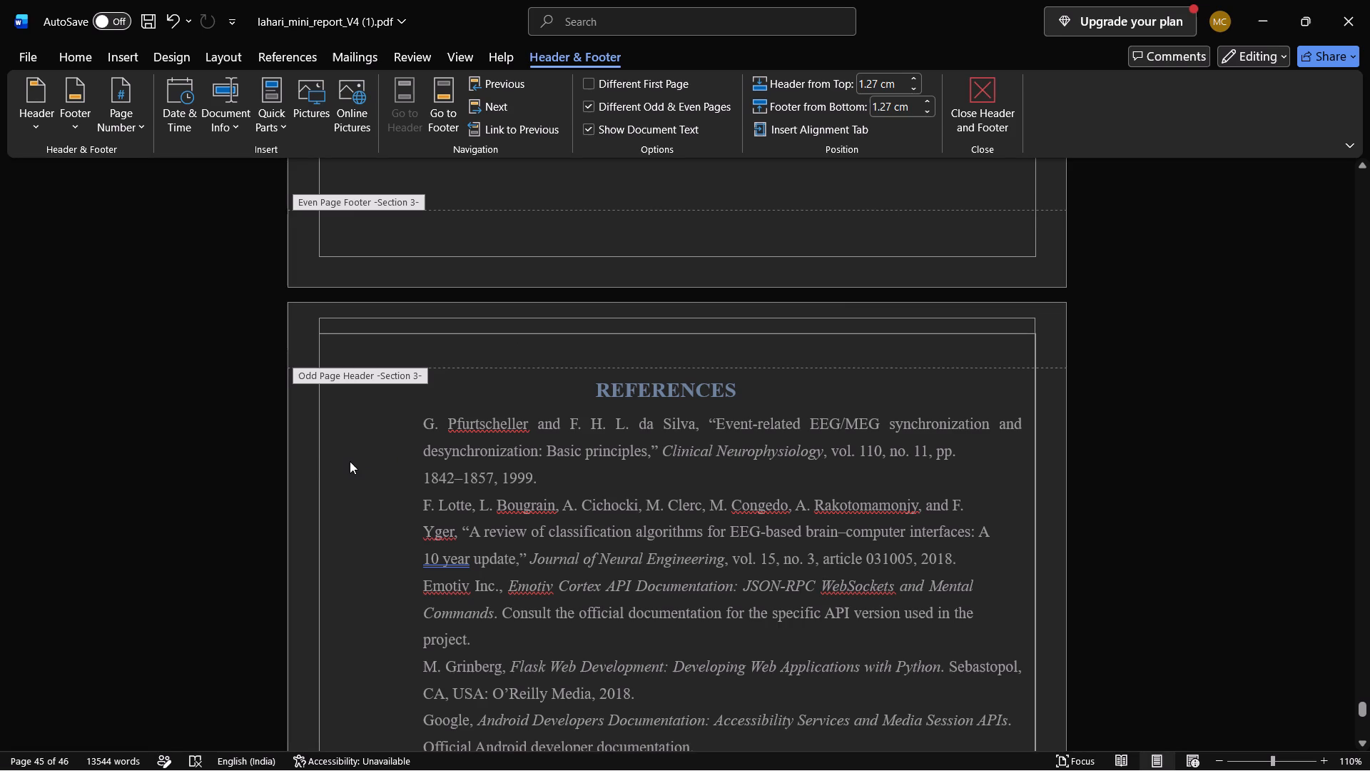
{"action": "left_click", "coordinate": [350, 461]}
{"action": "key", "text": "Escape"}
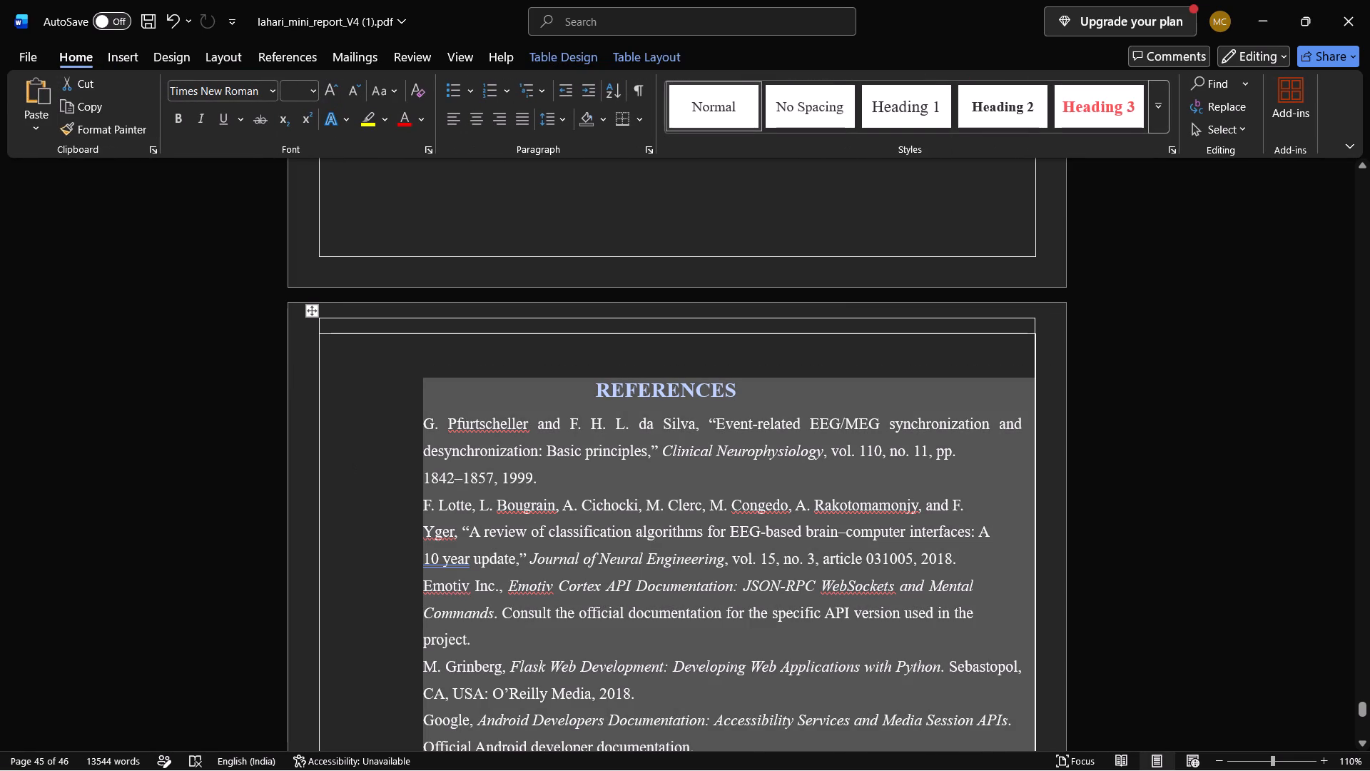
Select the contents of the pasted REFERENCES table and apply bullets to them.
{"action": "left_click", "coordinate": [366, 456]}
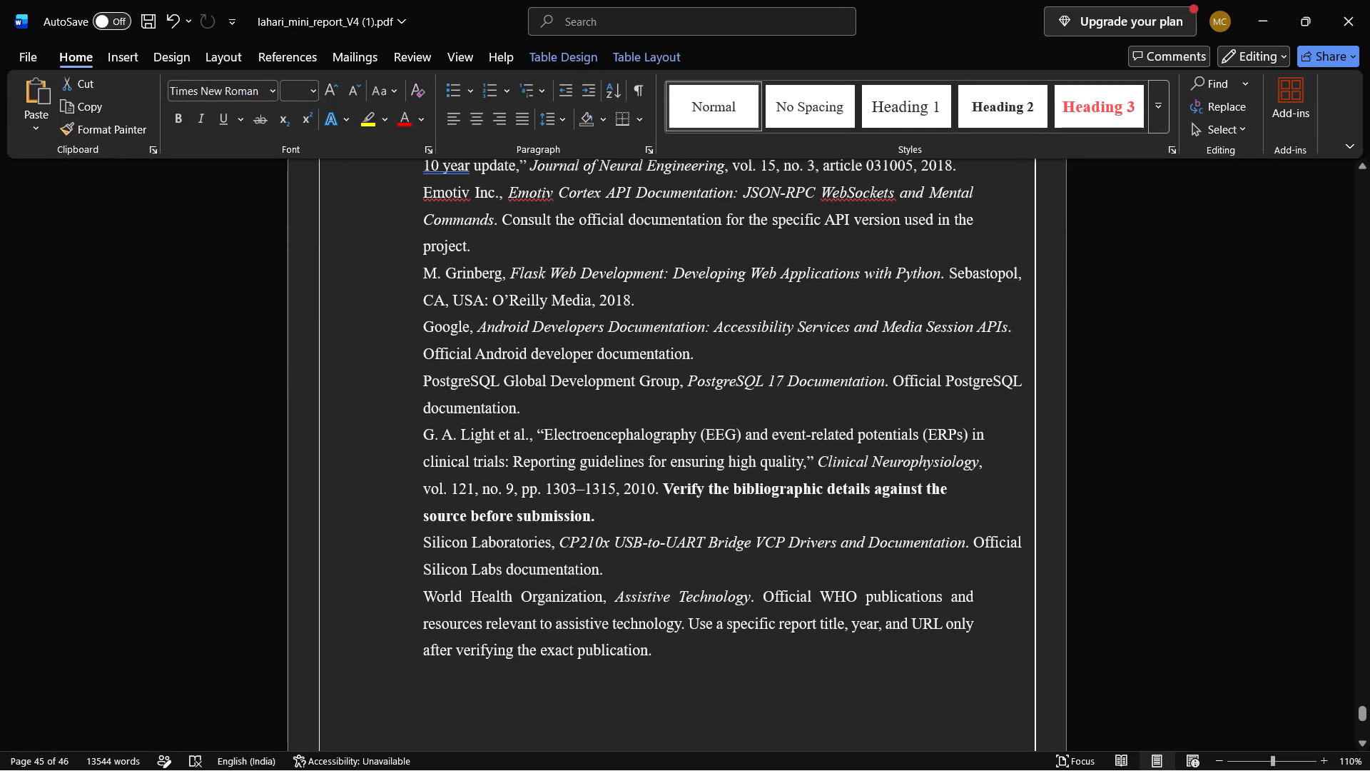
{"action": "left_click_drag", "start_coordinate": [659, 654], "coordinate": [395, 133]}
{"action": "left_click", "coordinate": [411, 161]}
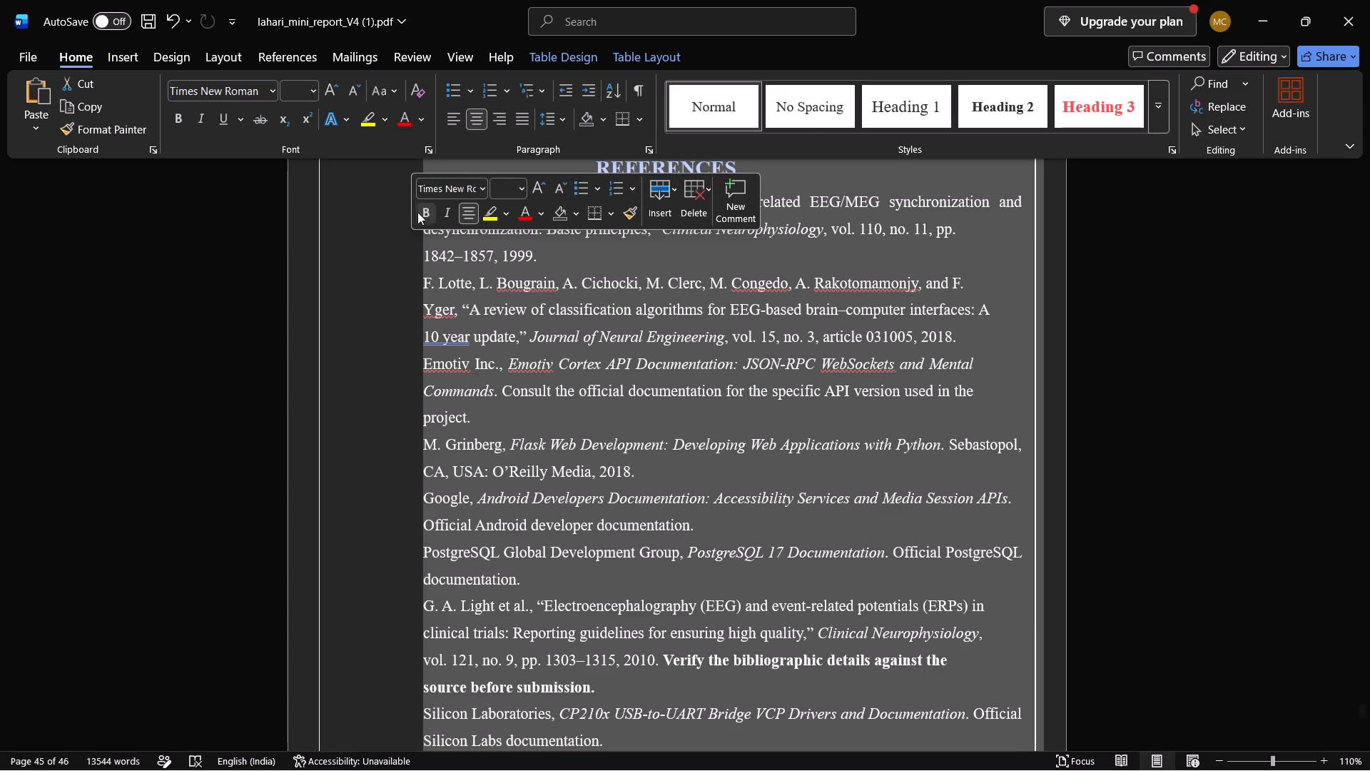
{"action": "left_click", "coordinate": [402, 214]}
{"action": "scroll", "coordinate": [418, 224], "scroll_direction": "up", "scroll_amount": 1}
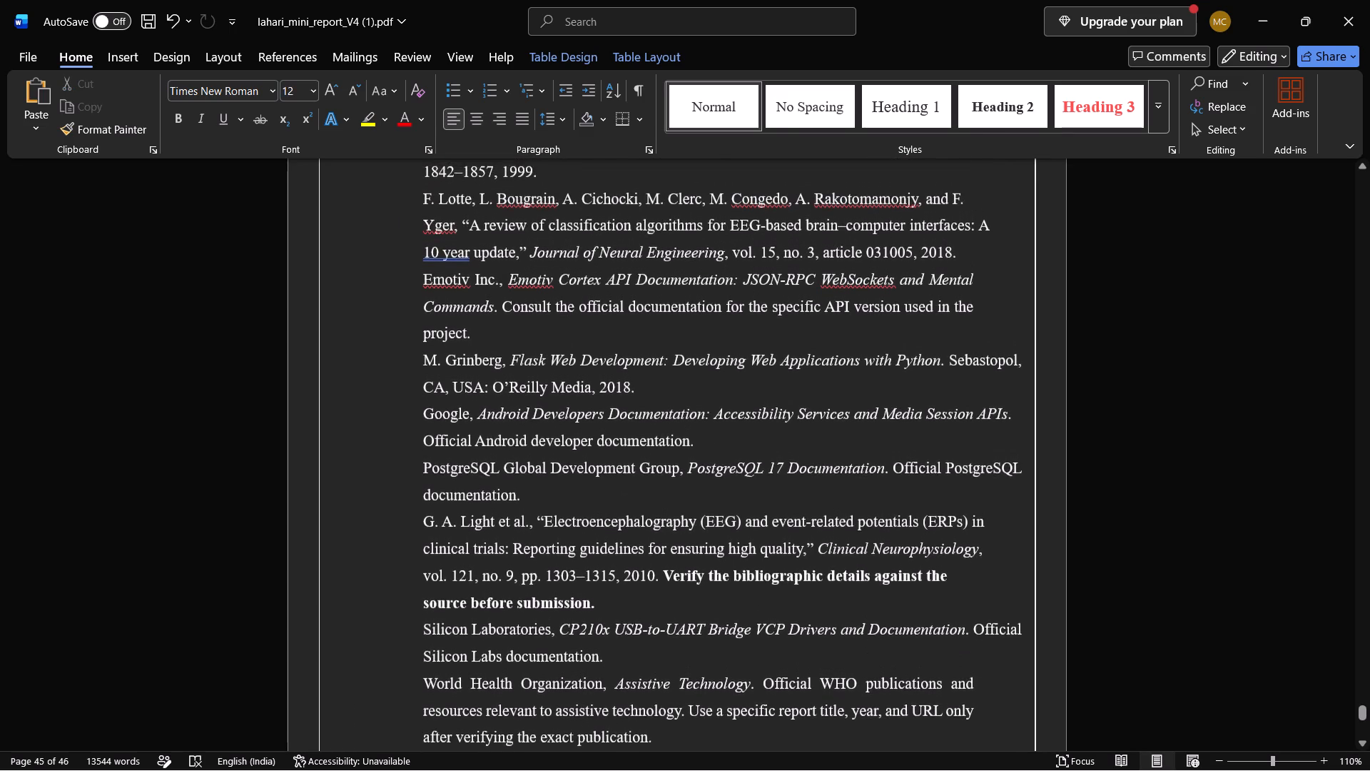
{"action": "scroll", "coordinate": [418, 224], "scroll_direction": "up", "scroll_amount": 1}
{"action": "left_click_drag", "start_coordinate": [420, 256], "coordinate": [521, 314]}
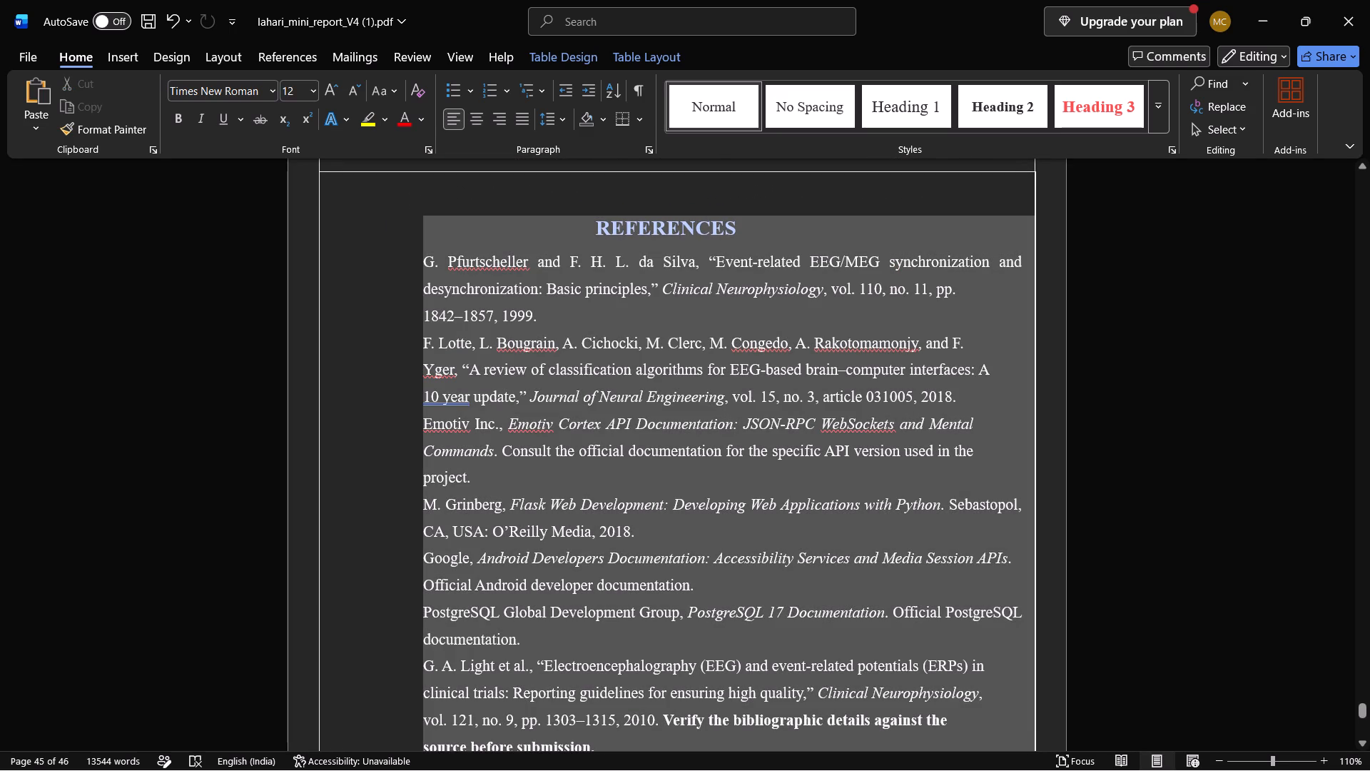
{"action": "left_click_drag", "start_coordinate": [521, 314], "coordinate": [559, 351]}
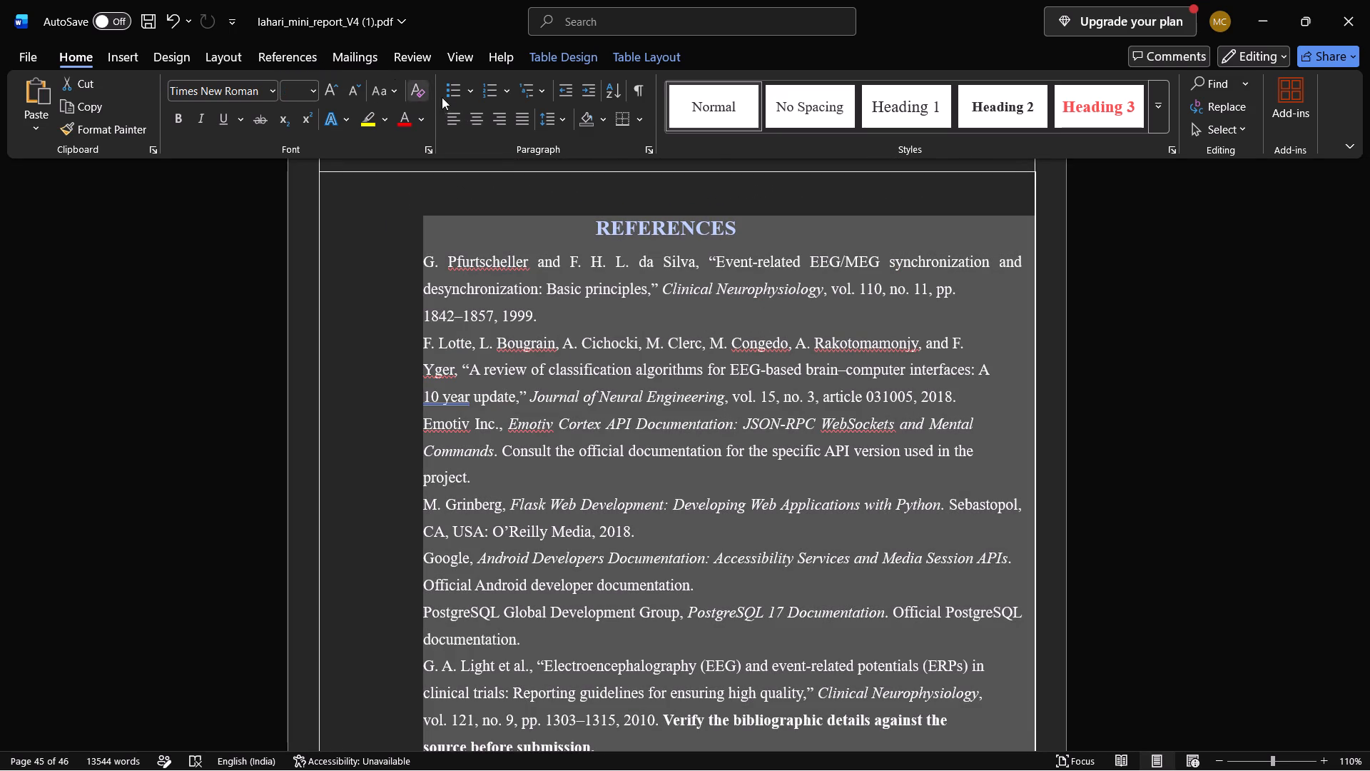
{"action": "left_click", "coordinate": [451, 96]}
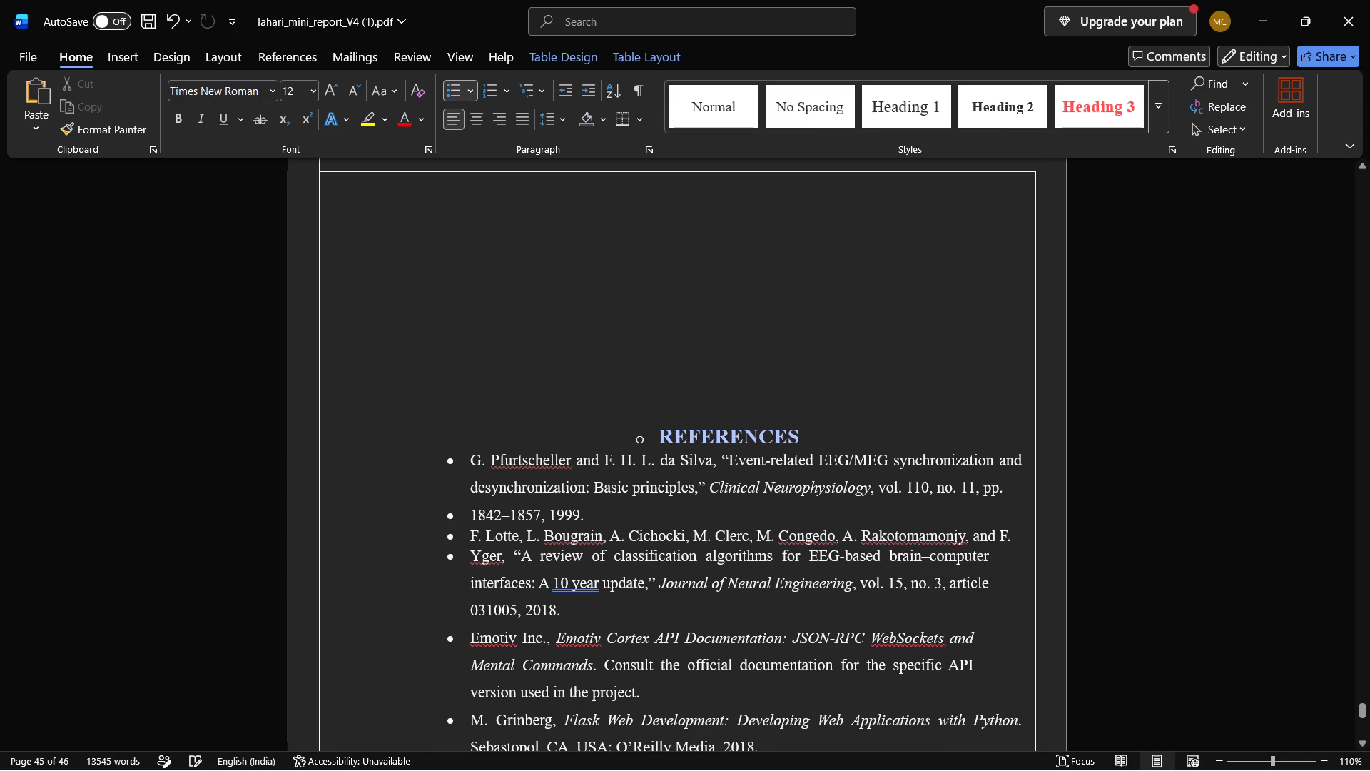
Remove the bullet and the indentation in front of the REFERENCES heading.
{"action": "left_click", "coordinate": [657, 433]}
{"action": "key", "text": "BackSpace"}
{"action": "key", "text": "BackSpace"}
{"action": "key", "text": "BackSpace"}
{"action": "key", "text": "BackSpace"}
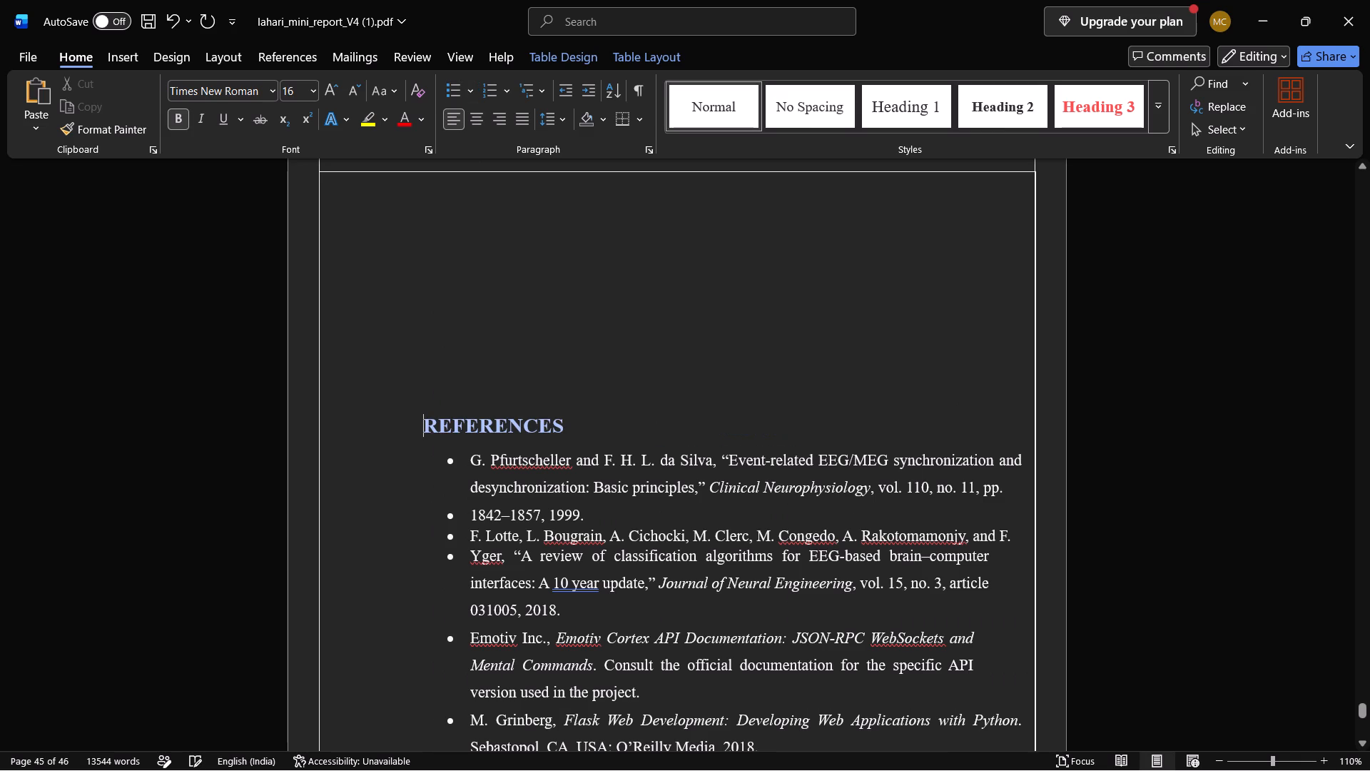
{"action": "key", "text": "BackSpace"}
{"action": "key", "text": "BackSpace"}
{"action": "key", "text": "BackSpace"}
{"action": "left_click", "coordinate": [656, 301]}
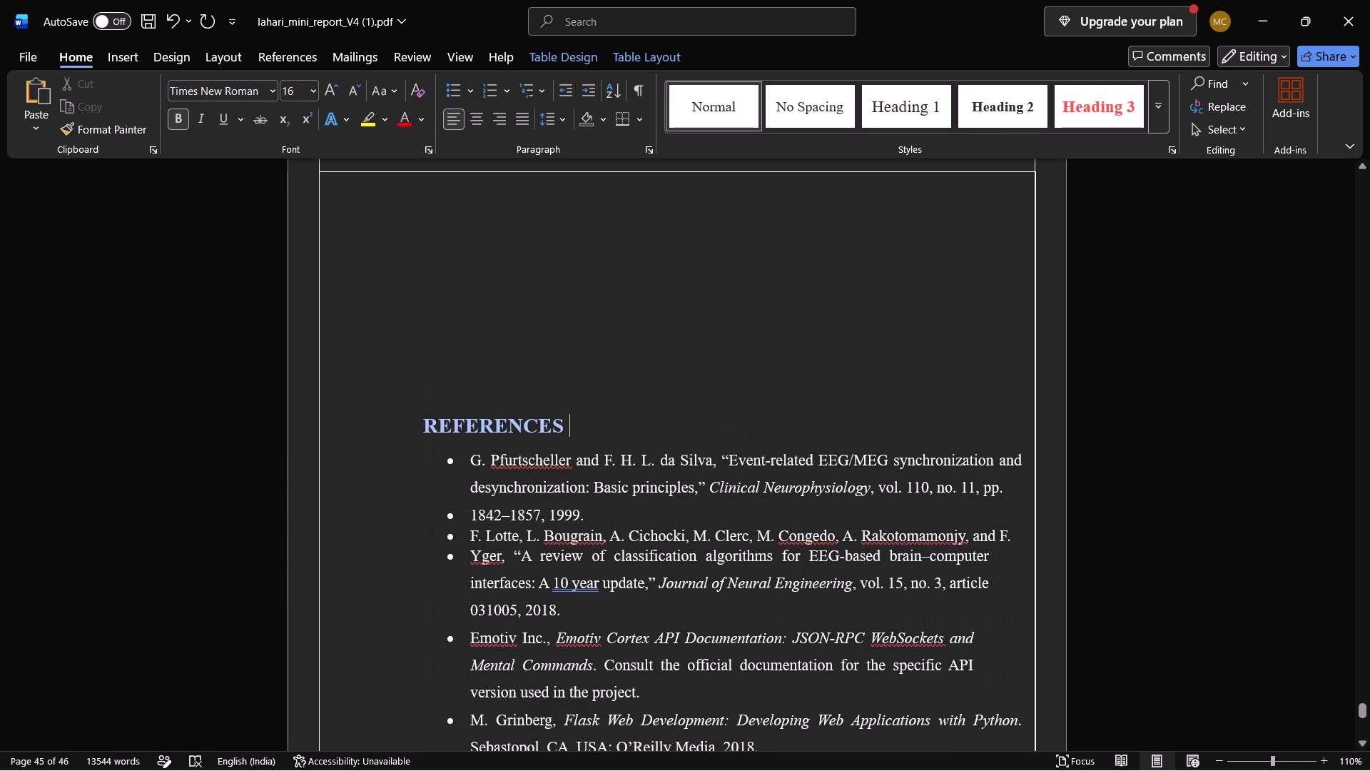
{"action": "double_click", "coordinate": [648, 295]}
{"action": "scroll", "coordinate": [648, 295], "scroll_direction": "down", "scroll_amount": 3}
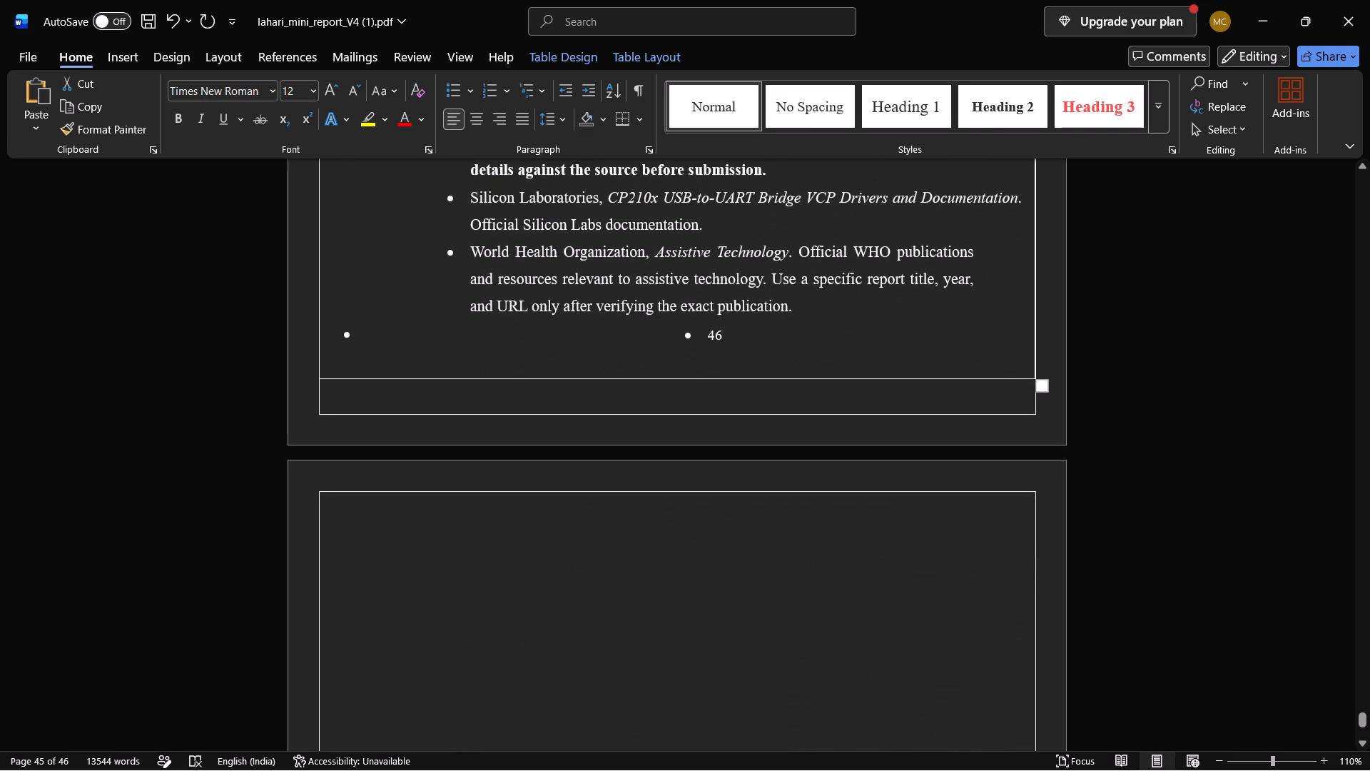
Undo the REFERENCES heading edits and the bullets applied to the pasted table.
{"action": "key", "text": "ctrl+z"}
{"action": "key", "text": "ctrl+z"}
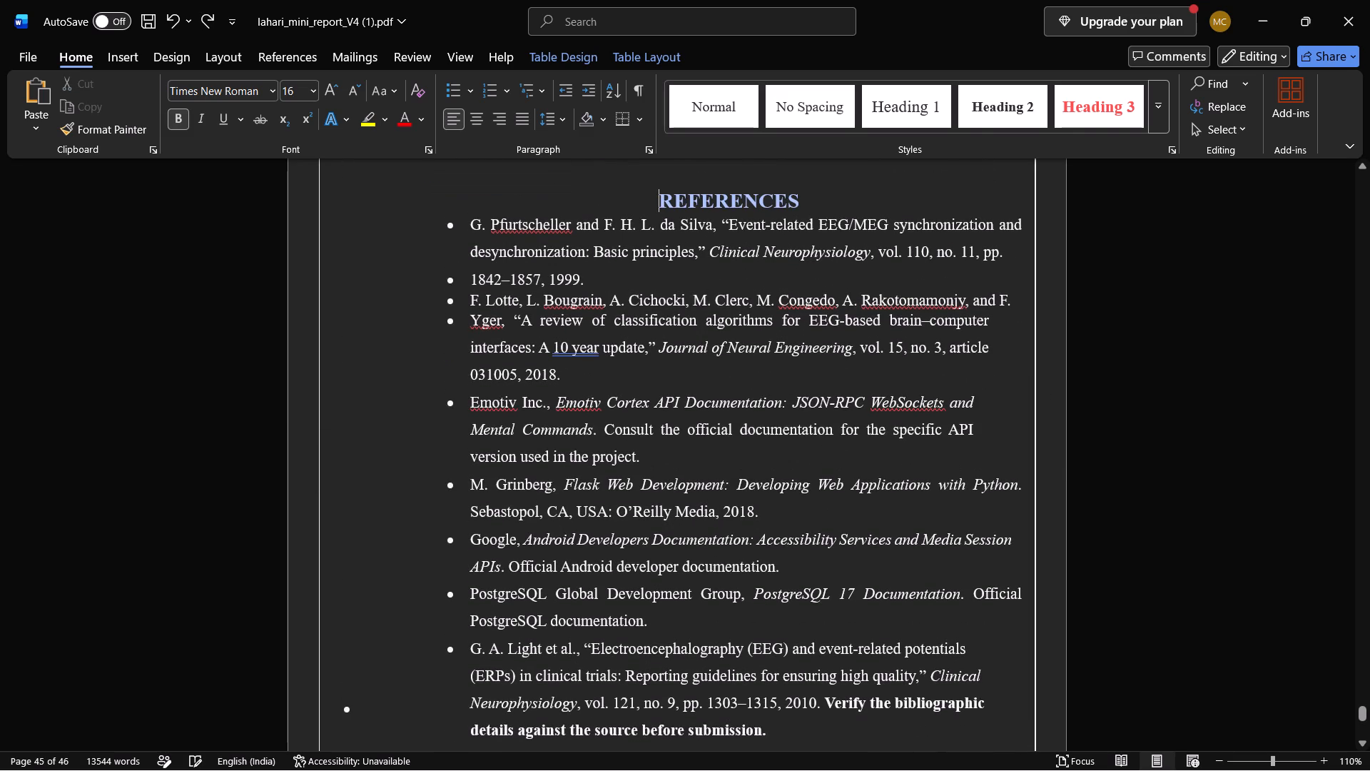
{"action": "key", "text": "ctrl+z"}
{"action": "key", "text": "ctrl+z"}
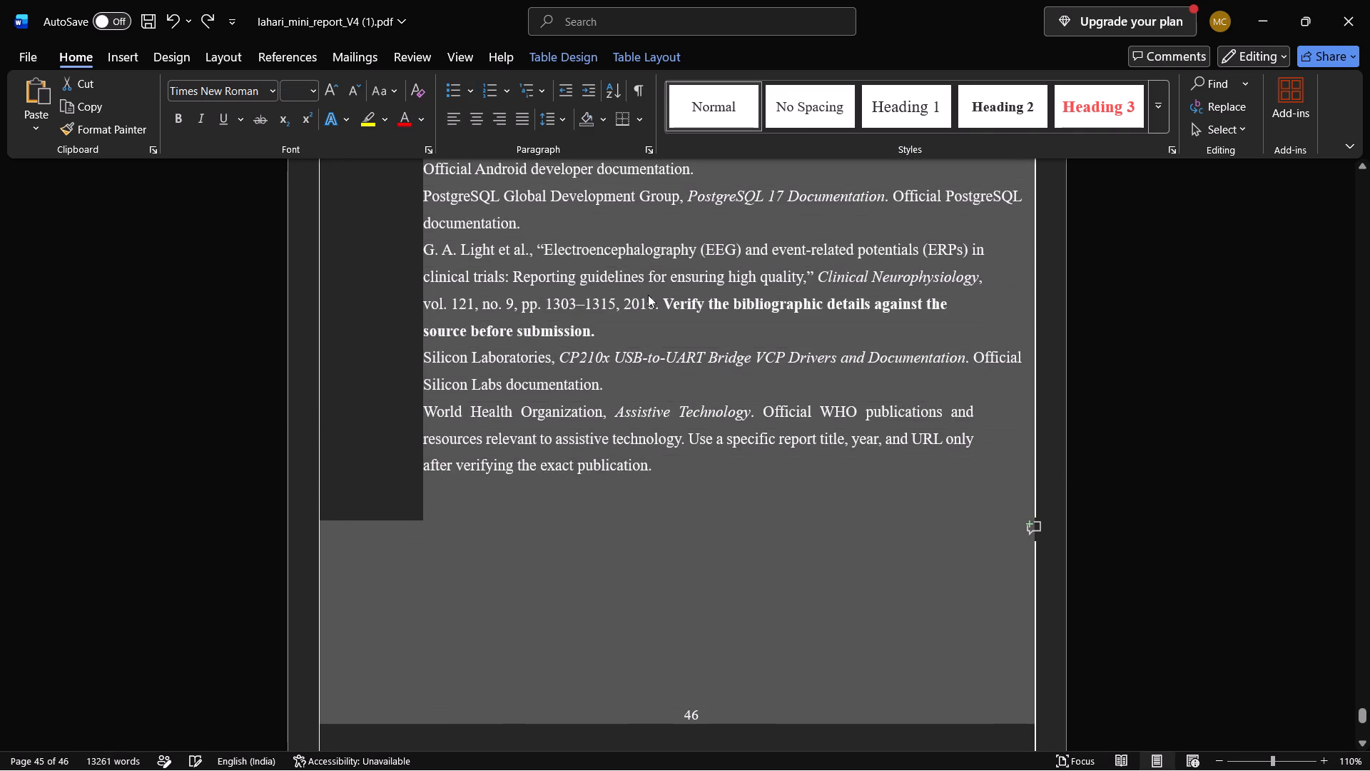
Select the whole pasted REFERENCES table, with its heading and entries, and delete it from the report's last pages.
{"action": "left_click", "coordinate": [707, 505]}
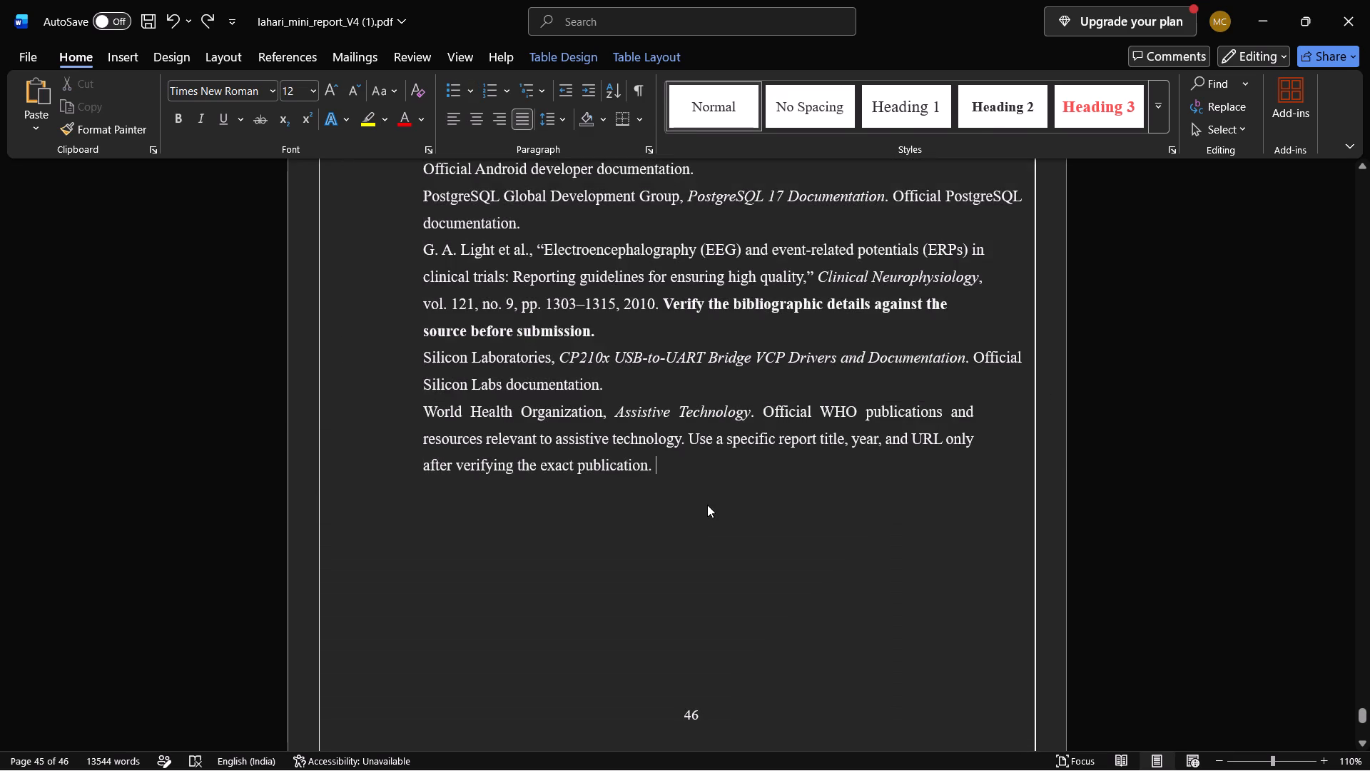
{"action": "scroll", "coordinate": [707, 505], "scroll_direction": "up", "scroll_amount": 3}
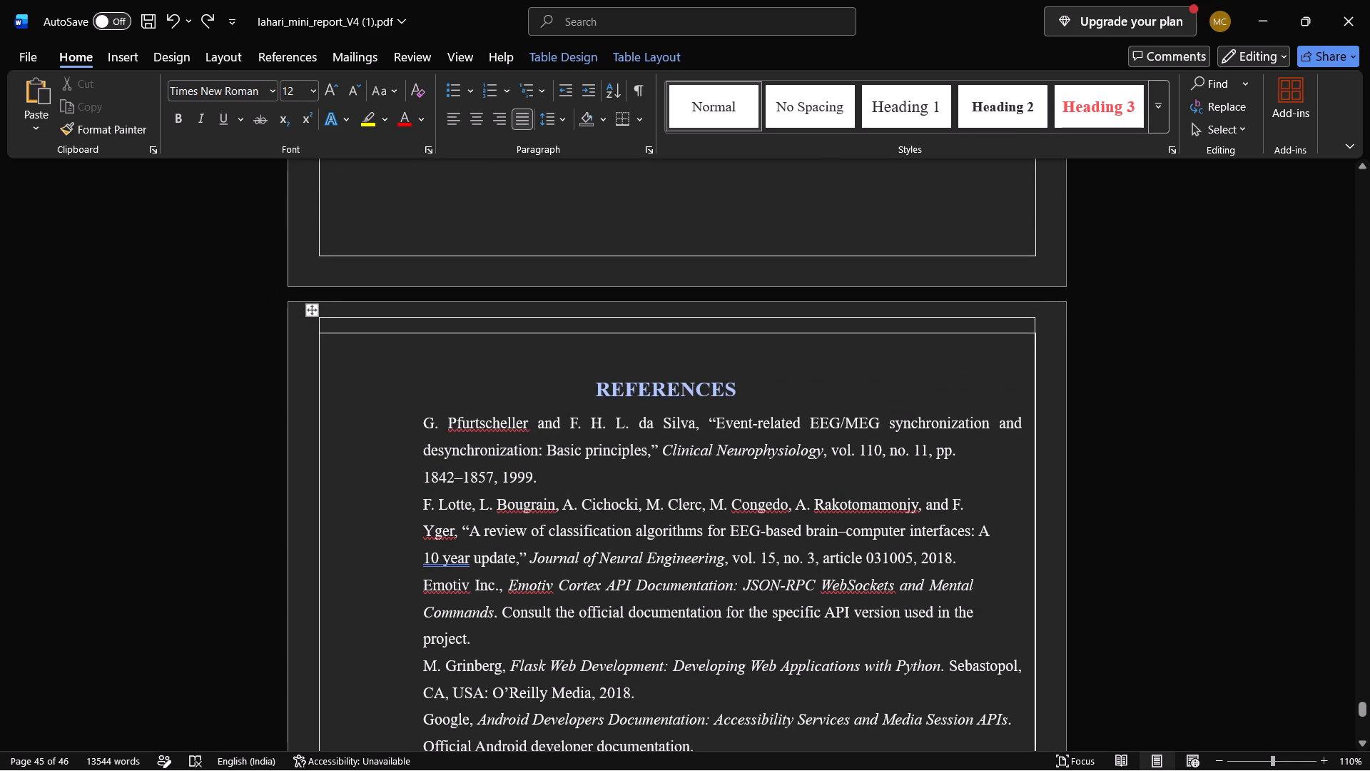
{"action": "left_click", "coordinate": [313, 313]}
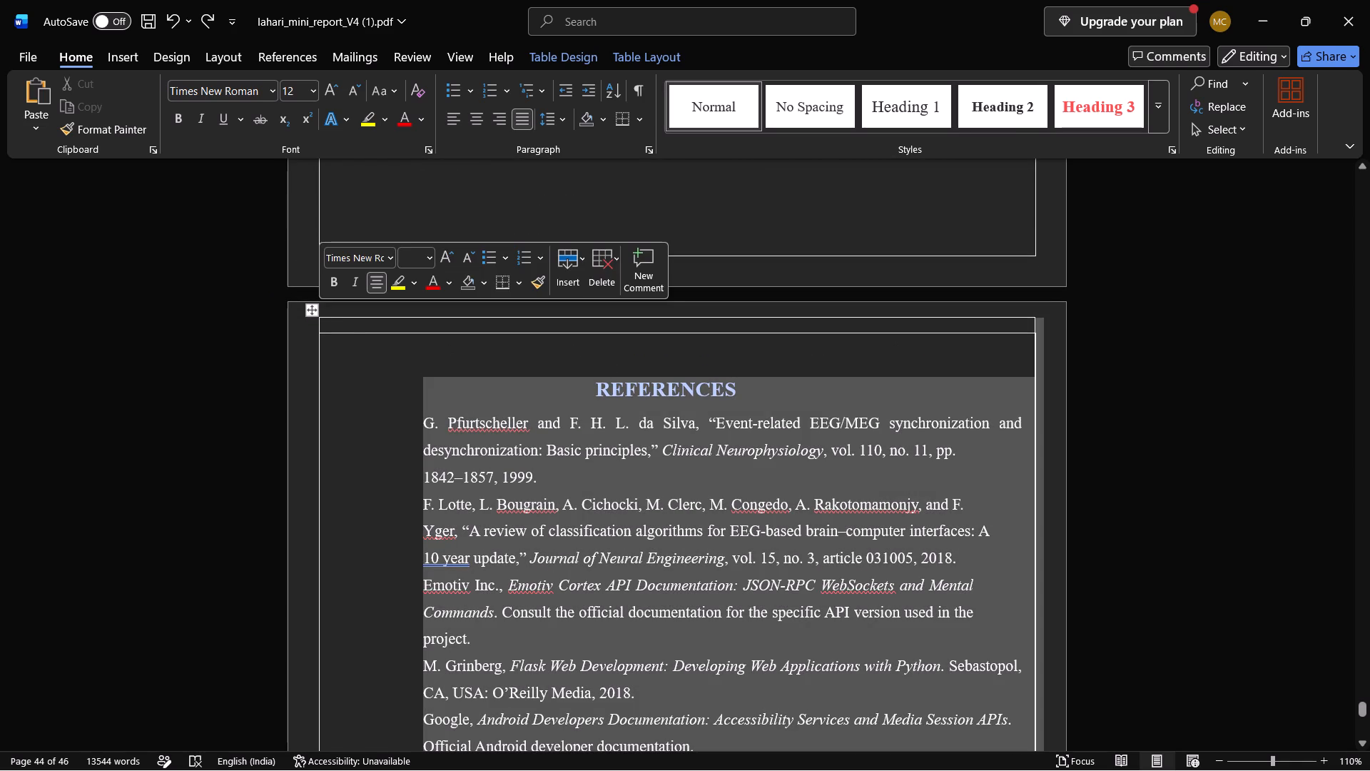
{"action": "key", "text": "BackSpace"}
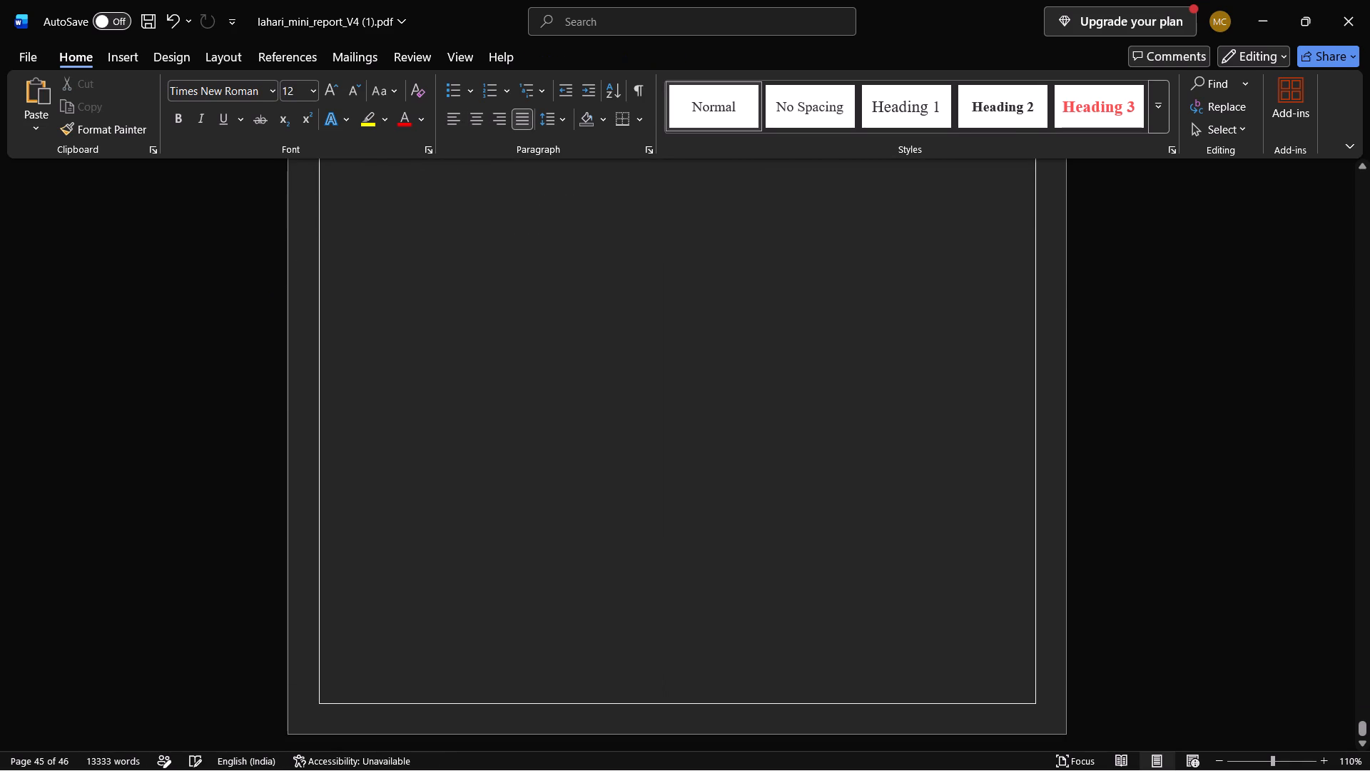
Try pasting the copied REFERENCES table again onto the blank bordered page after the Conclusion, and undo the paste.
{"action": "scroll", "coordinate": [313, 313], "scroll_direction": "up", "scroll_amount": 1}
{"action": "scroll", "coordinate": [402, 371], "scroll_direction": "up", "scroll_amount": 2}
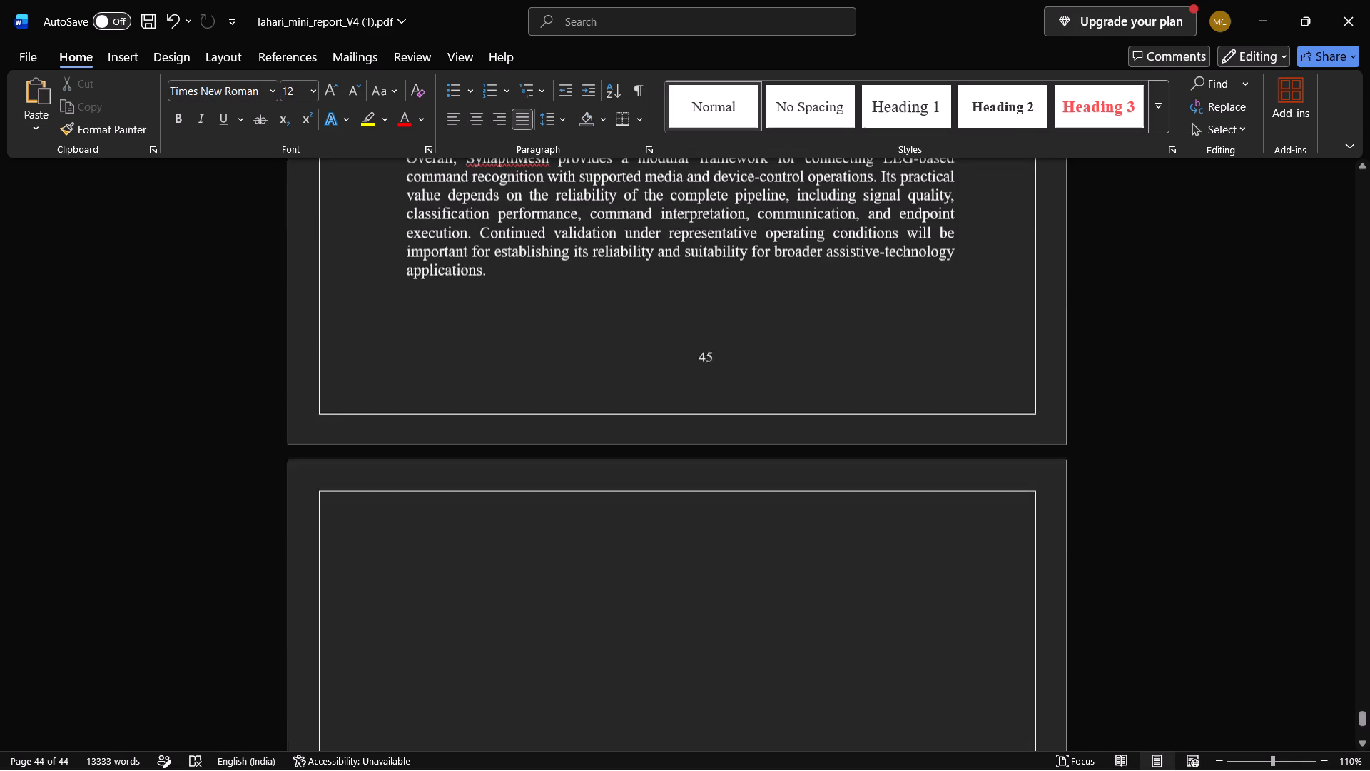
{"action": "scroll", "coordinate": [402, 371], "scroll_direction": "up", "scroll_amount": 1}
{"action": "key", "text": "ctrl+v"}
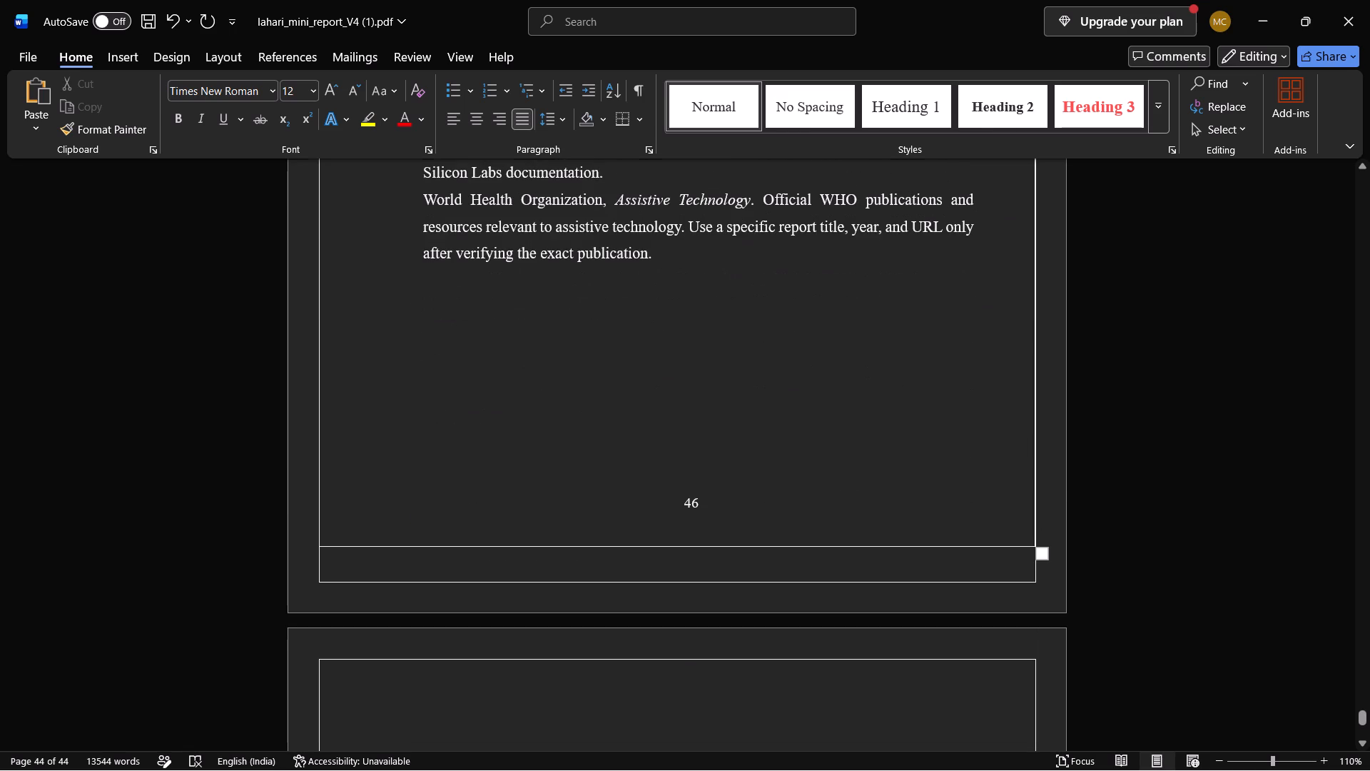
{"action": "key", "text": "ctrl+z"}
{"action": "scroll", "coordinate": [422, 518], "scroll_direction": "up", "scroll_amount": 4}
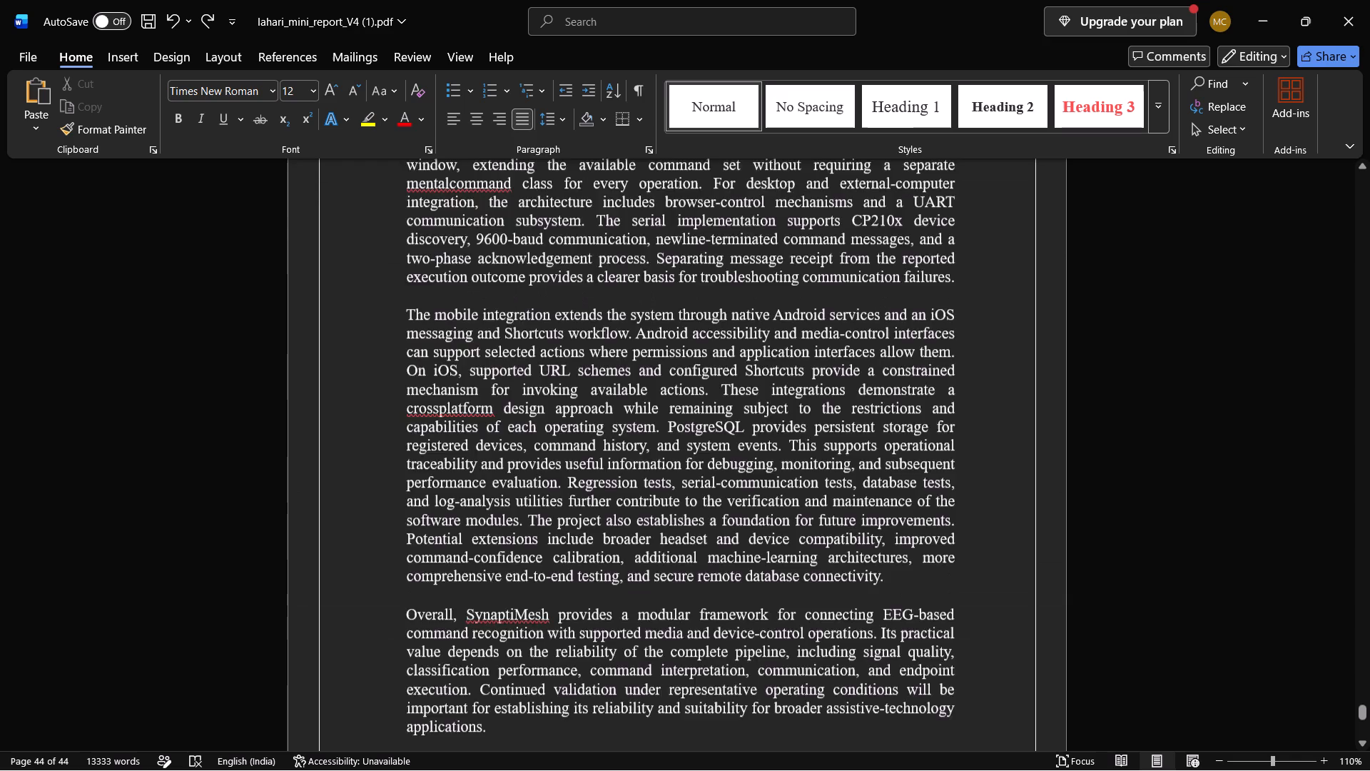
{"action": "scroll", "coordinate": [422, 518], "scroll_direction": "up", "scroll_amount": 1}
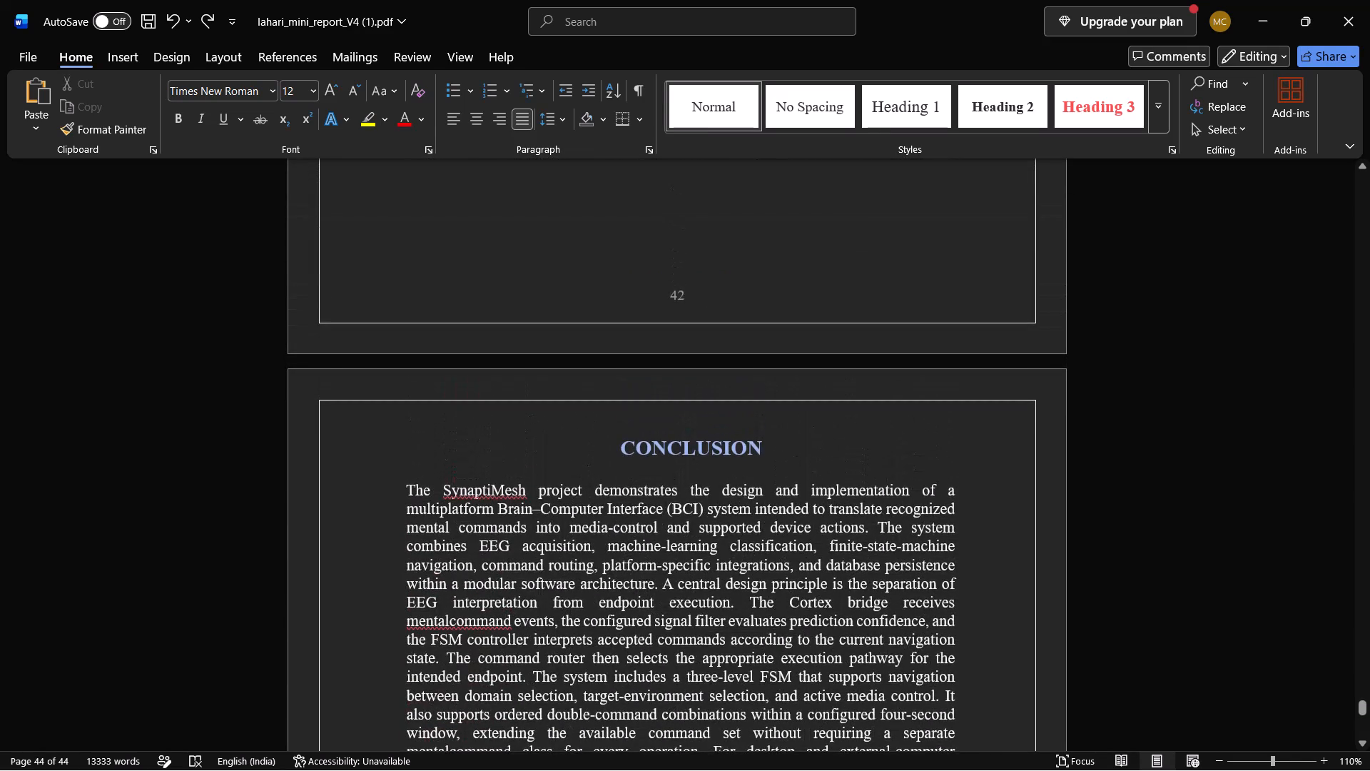
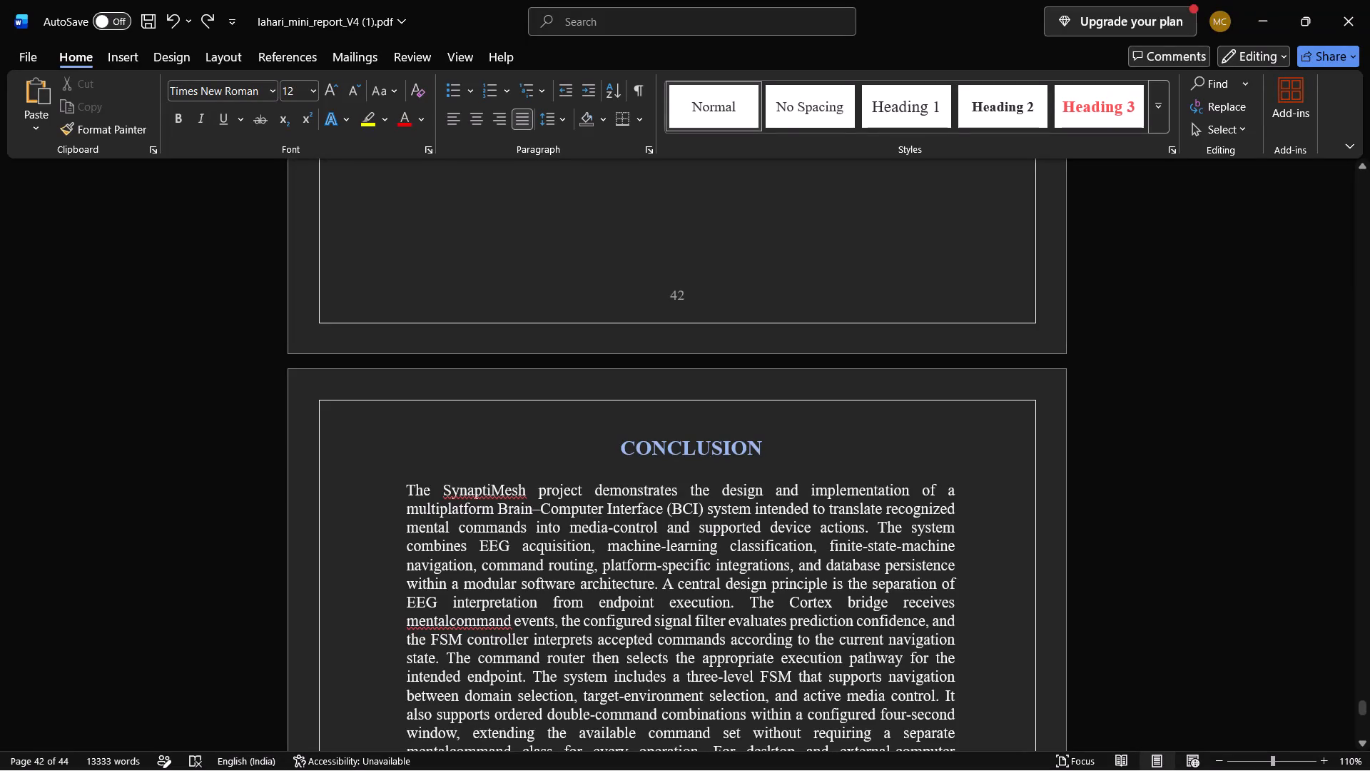
Place the text cursor on the blank bordered last page after the Conclusion.
{"action": "scroll", "coordinate": [353, 459], "scroll_direction": "down", "scroll_amount": 7}
{"action": "left_click", "coordinate": [439, 448]}
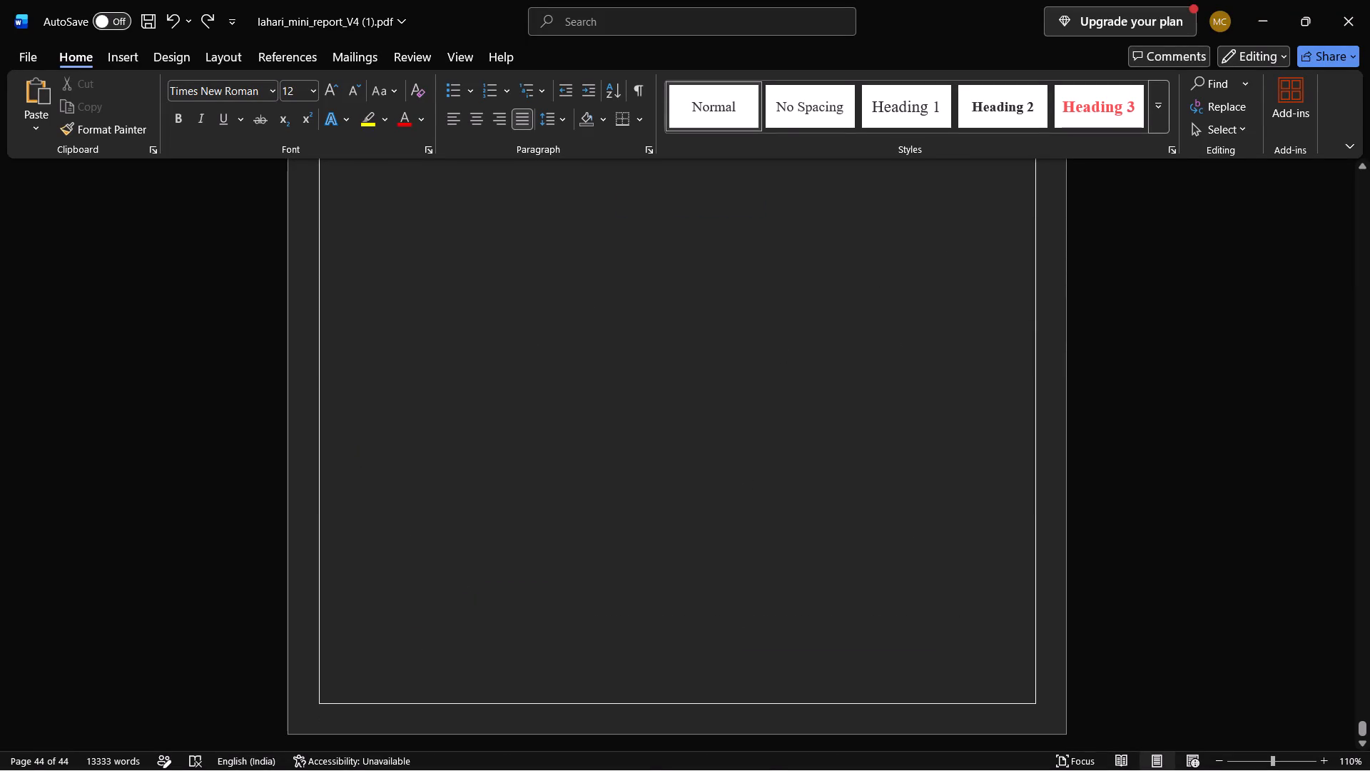
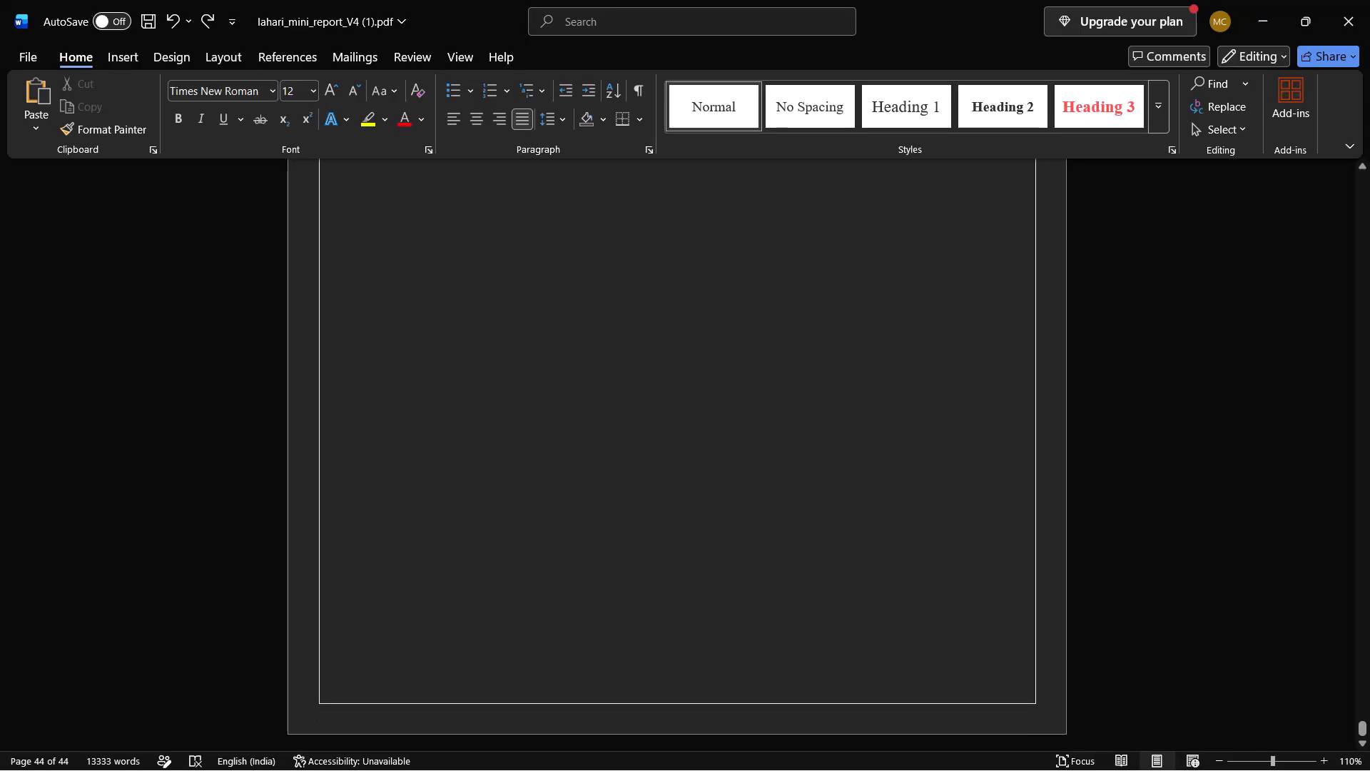
Paste the copied references text onto the blank bordered last page.
{"action": "key", "text": "ctrl+v"}
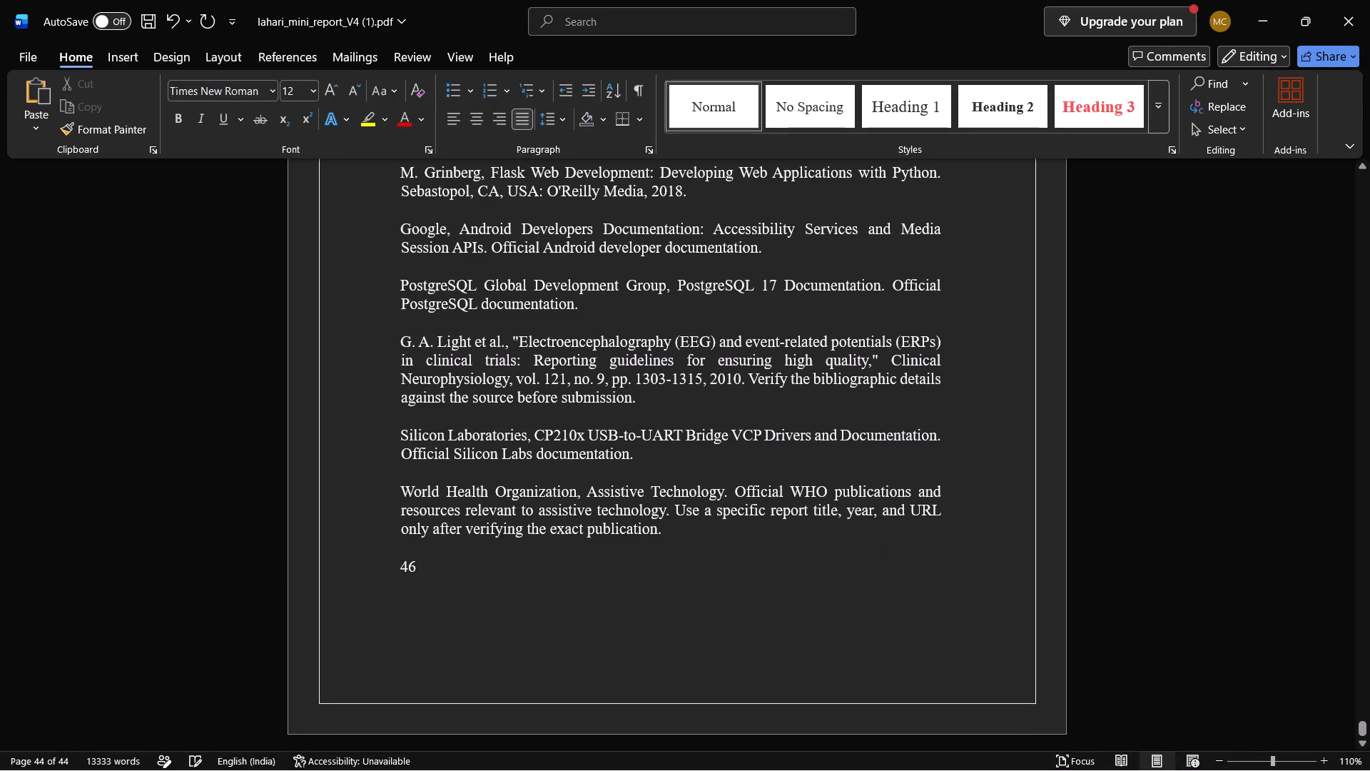
{"action": "scroll", "coordinate": [876, 560], "scroll_direction": "up", "scroll_amount": 1}
{"action": "scroll", "coordinate": [870, 493], "scroll_direction": "down", "scroll_amount": 3}
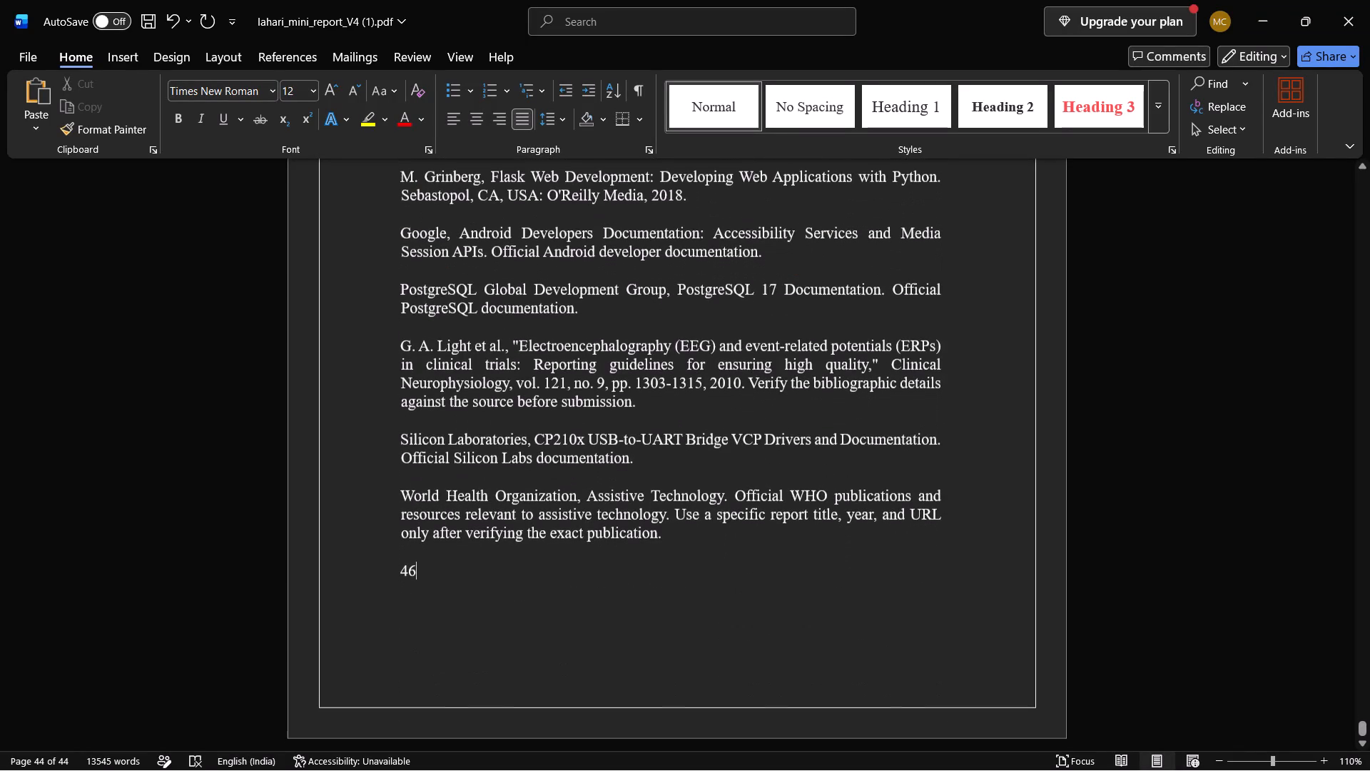
Shift the pasted page number 46 down near the page bottom and centre it horizontally using blank lines and spaces.
{"action": "key", "text": "Left"}
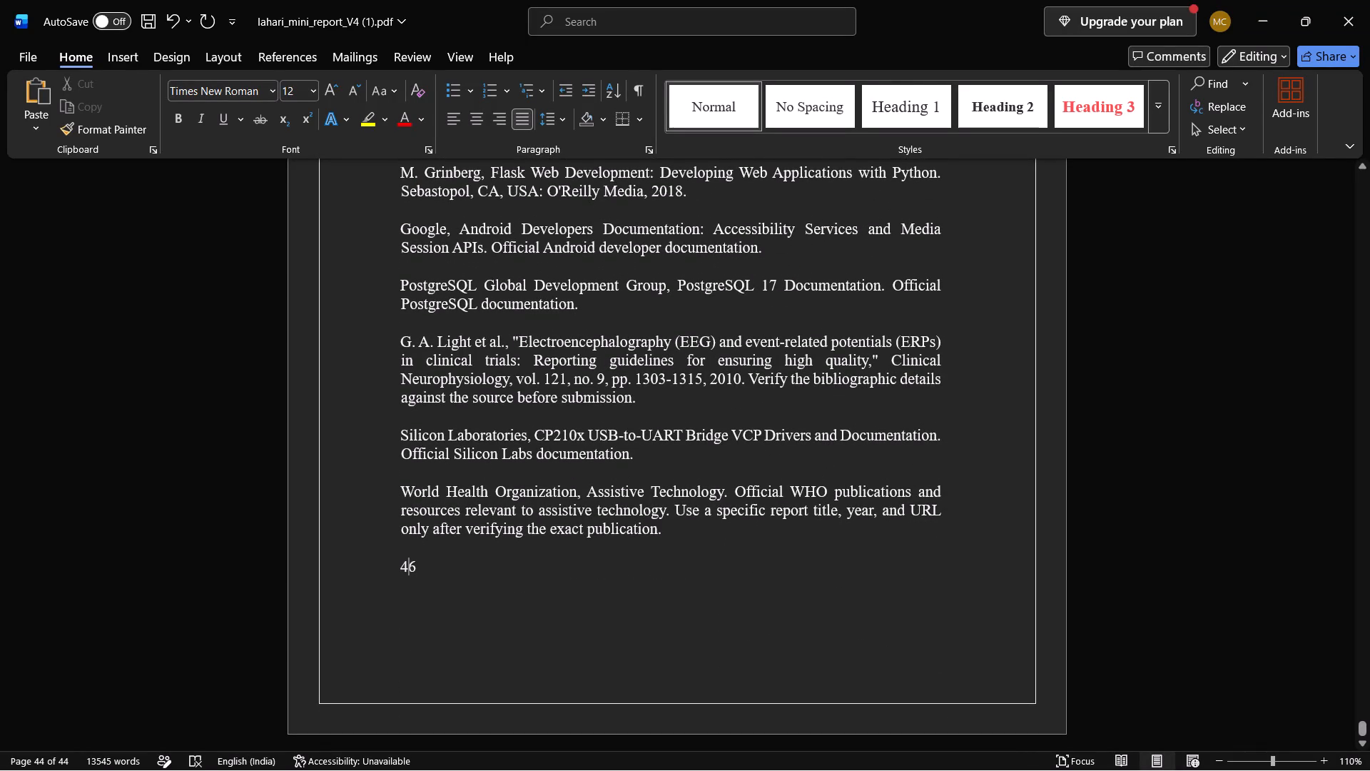
{"action": "key", "text": "Left"}
{"action": "key", "text": "Return"}
{"action": "key", "text": "Return"}
{"action": "key", "text": "Return"}
{"action": "key", "text": "Return"}
{"action": "key", "text": "Return"}
{"action": "key", "text": "BackSpace"}
{"action": "key", "text": "space"}
{"action": "key", "text": "space"}
{"action": "key", "text": "space"}
{"action": "key", "text": "space"}
{"action": "key", "text": "space"}
{"action": "key", "text": "space"}
{"action": "key", "text": "space"}
{"action": "key", "text": "space"}
{"action": "key", "text": "space"}
{"action": "key", "text": "space"}
{"action": "key", "text": "space"}
{"action": "key", "text": "space"}
{"action": "key", "text": "space"}
{"action": "key", "text": "space"}
{"action": "key", "text": "space"}
{"action": "key", "text": "space"}
{"action": "key", "text": "space"}
{"action": "key", "text": "space"}
{"action": "key", "text": "space"}
{"action": "key", "text": "space"}
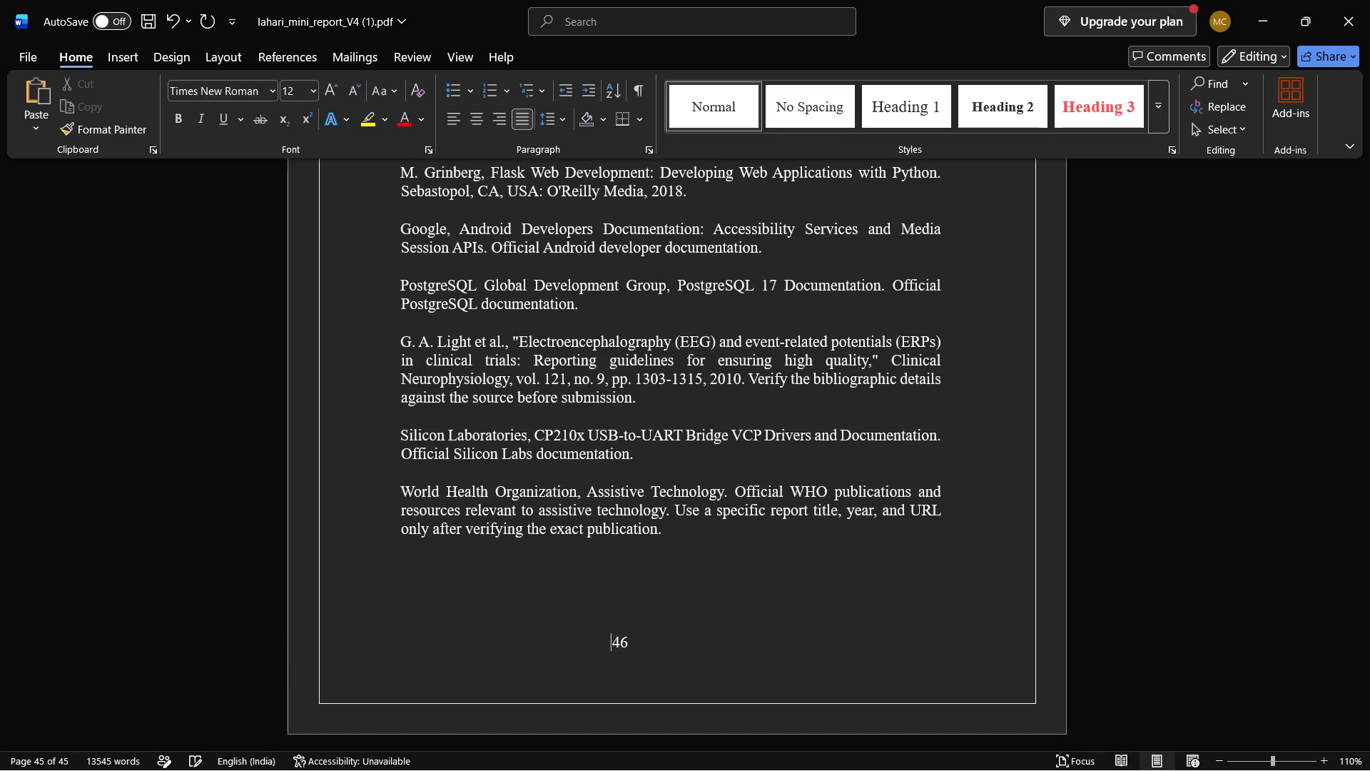
{"action": "key", "text": "Return"}
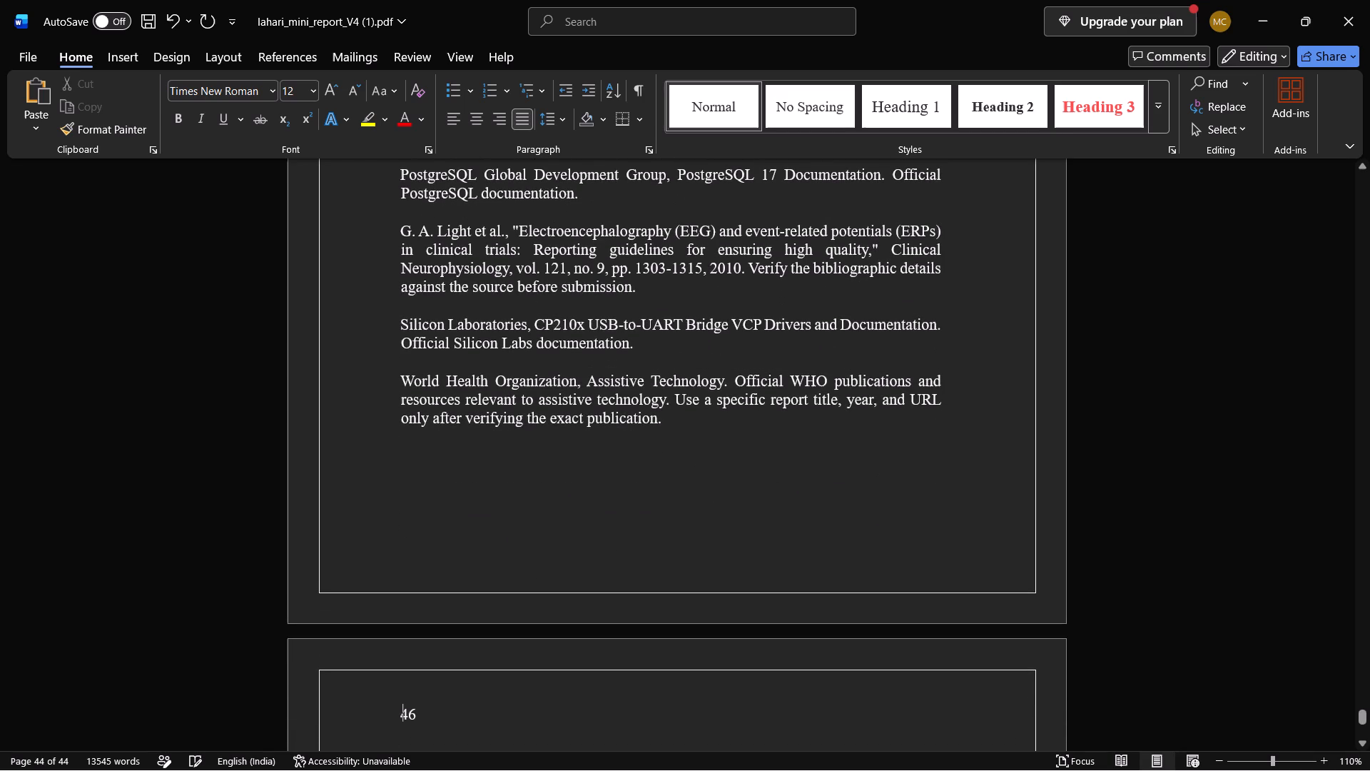
{"action": "key", "text": "BackSpace"}
{"action": "key", "text": "BackSpace"}
Delete the stray lines "11:09", "M", "KB/S" and the truncated file name above the REFERENCES heading.
{"action": "scroll", "coordinate": [529, 575], "scroll_direction": "up", "scroll_amount": 1}
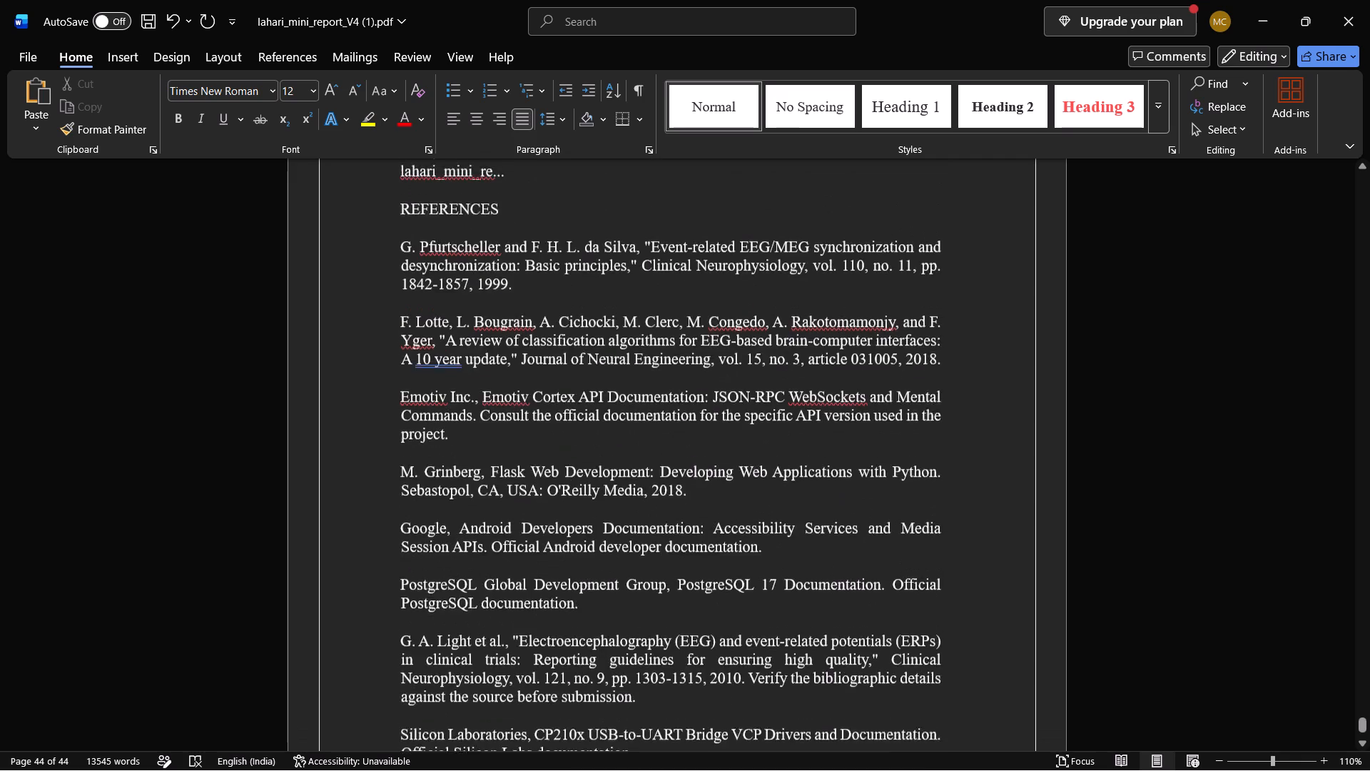
{"action": "scroll", "coordinate": [529, 575], "scroll_direction": "up", "scroll_amount": 1}
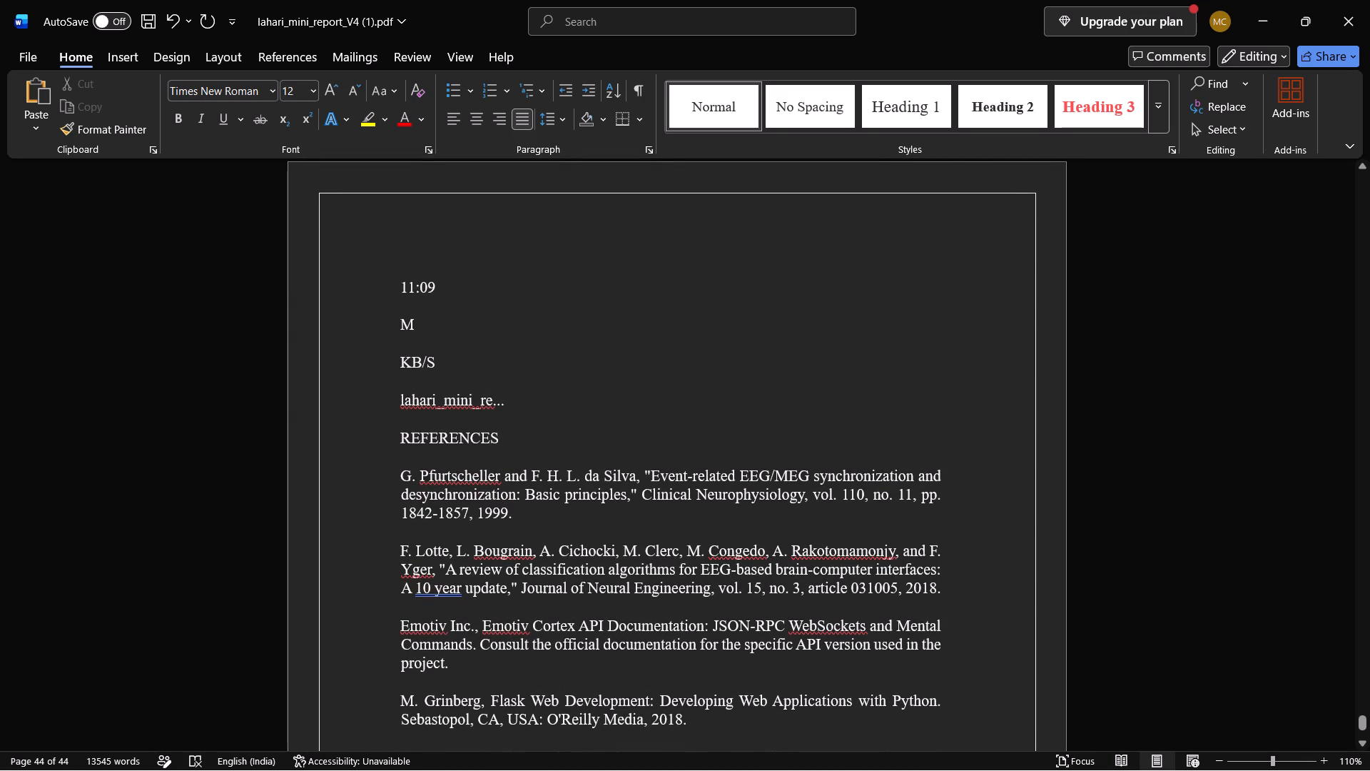
{"action": "left_click_drag", "start_coordinate": [513, 403], "coordinate": [410, 314]}
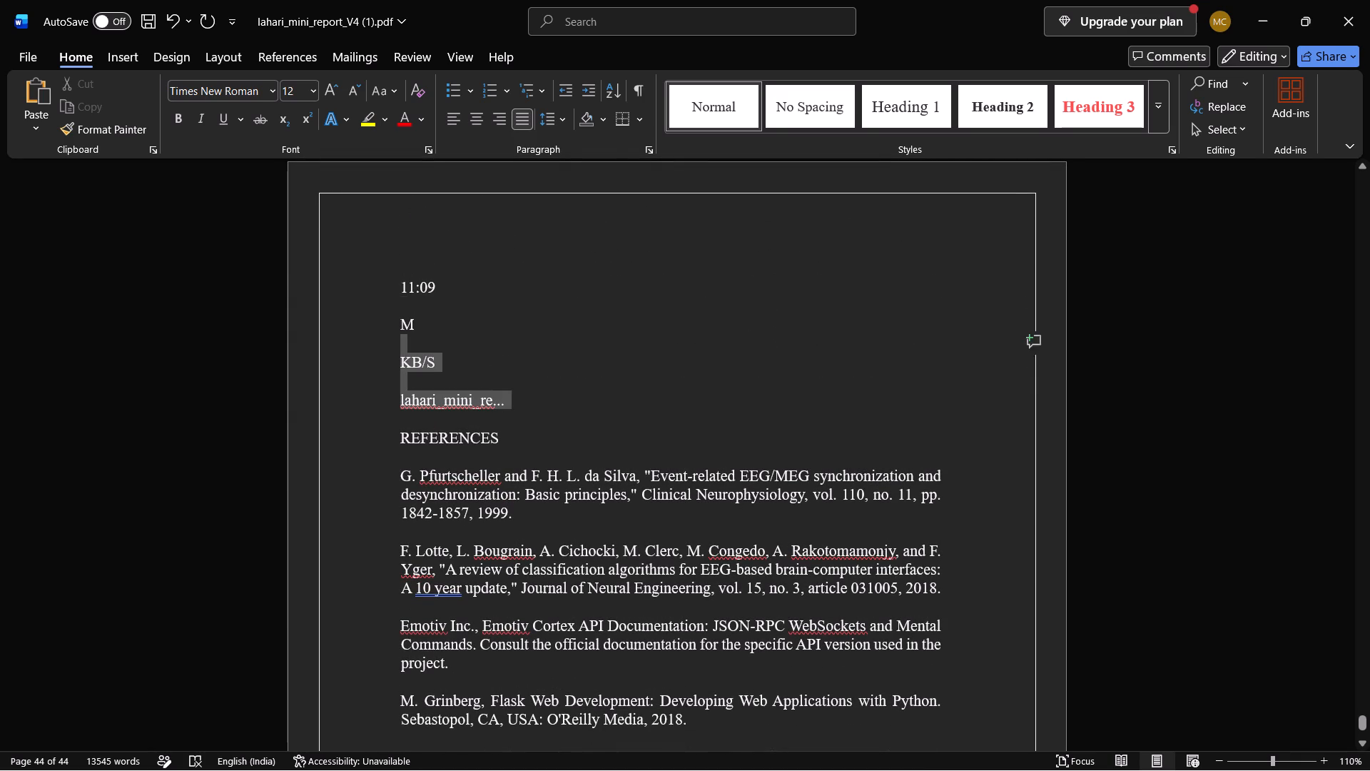
{"action": "left_click_drag", "start_coordinate": [410, 314], "coordinate": [407, 181]}
{"action": "key", "text": "BackSpace"}
Insert leading spaces before the REFERENCES heading to move it towards the centre of the line.
{"action": "scroll", "coordinate": [407, 181], "scroll_direction": "up", "scroll_amount": 1}
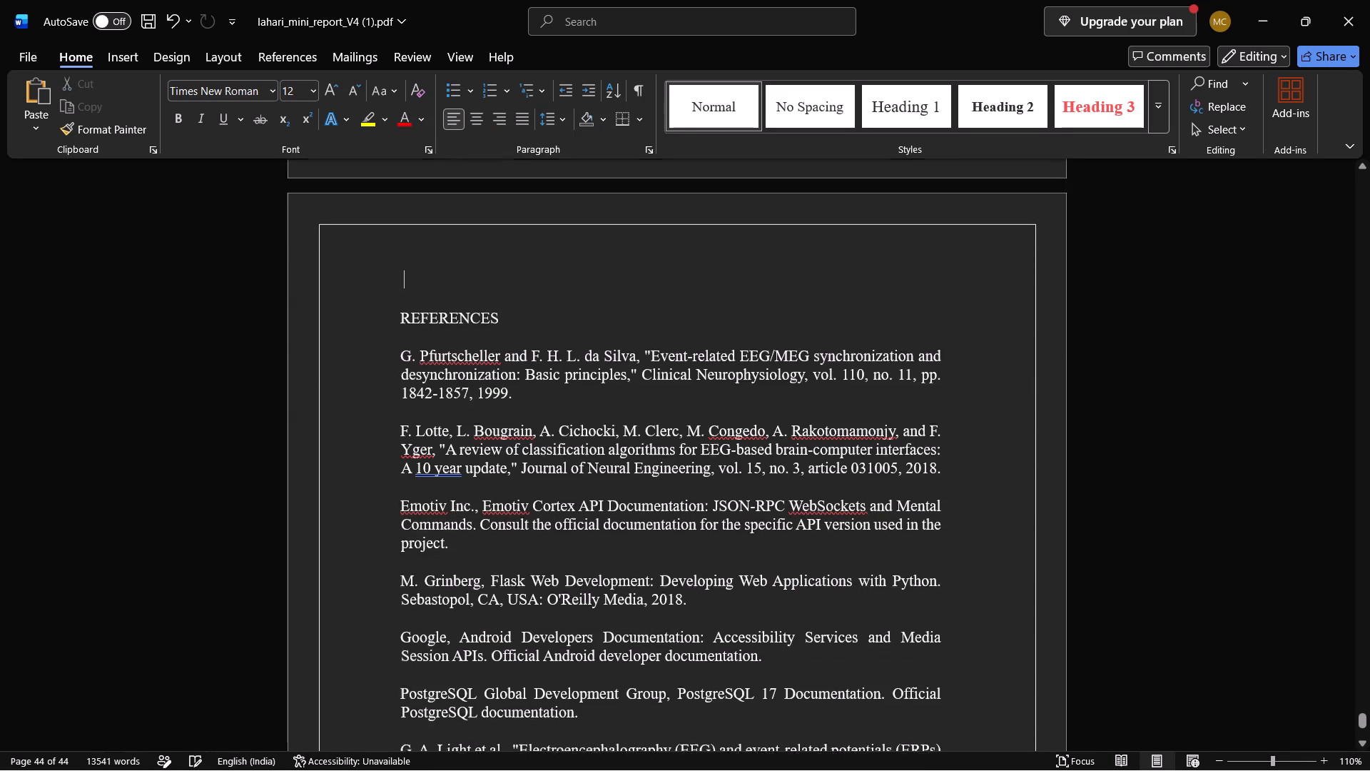
{"action": "scroll", "coordinate": [407, 181], "scroll_direction": "up", "scroll_amount": 1}
{"action": "scroll", "coordinate": [407, 181], "scroll_direction": "right", "scroll_amount": 1}
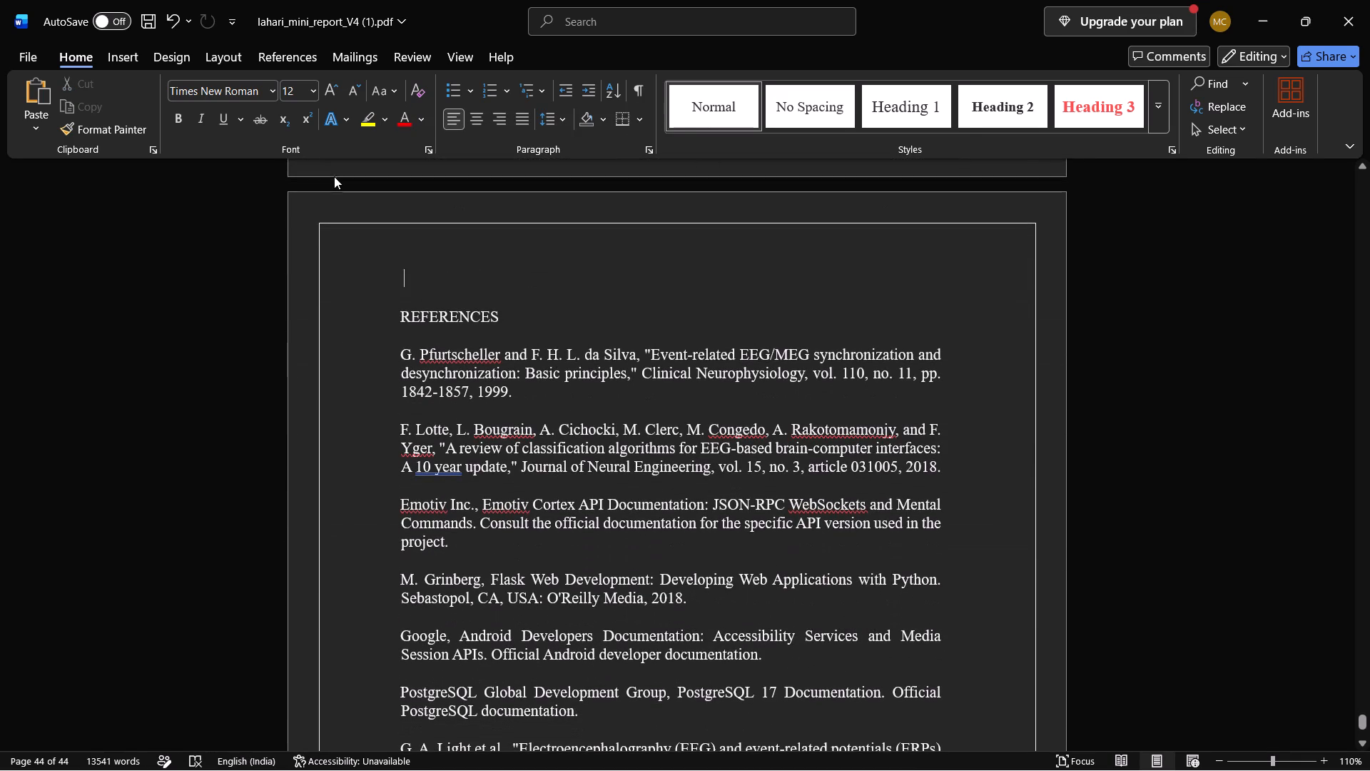
{"action": "left_click", "coordinate": [403, 317]}
{"action": "key", "text": "space"}
{"action": "key", "text": "space"}
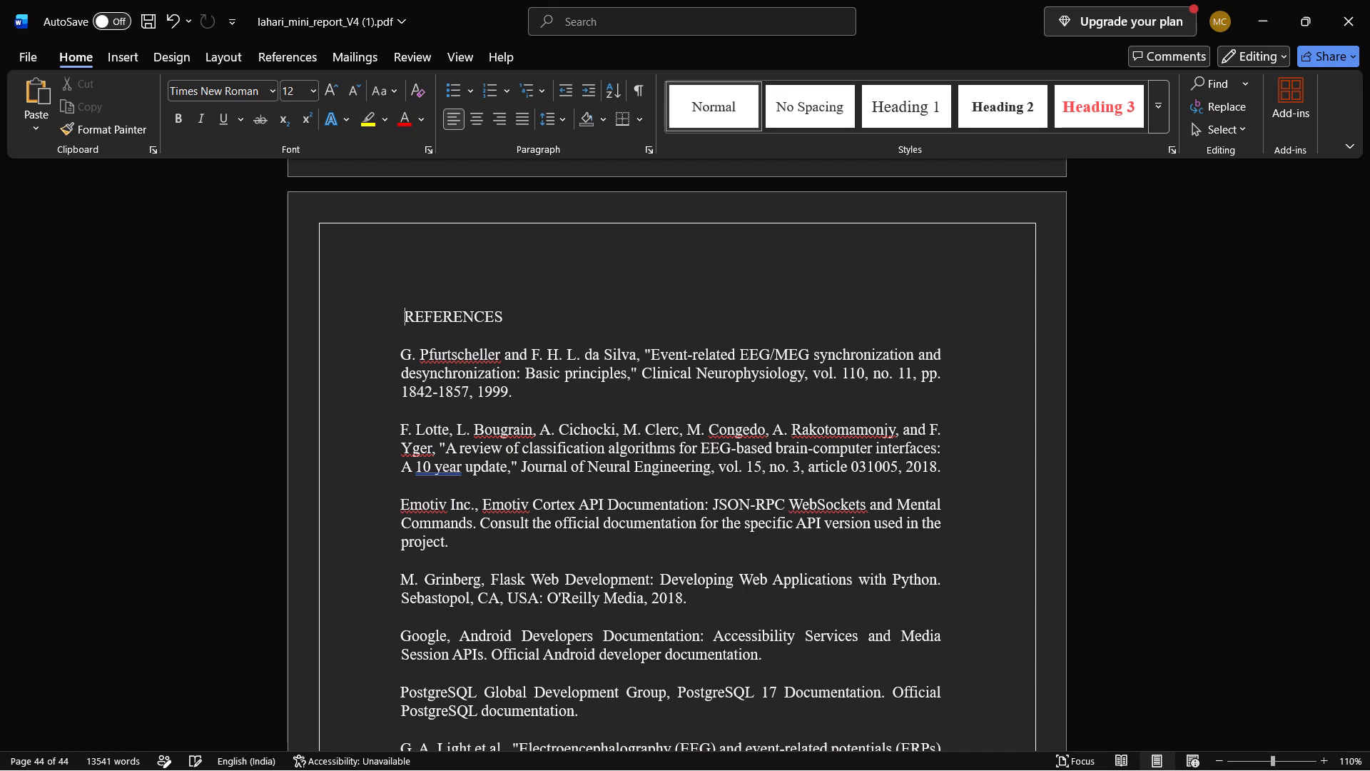
{"action": "key", "text": "space"}
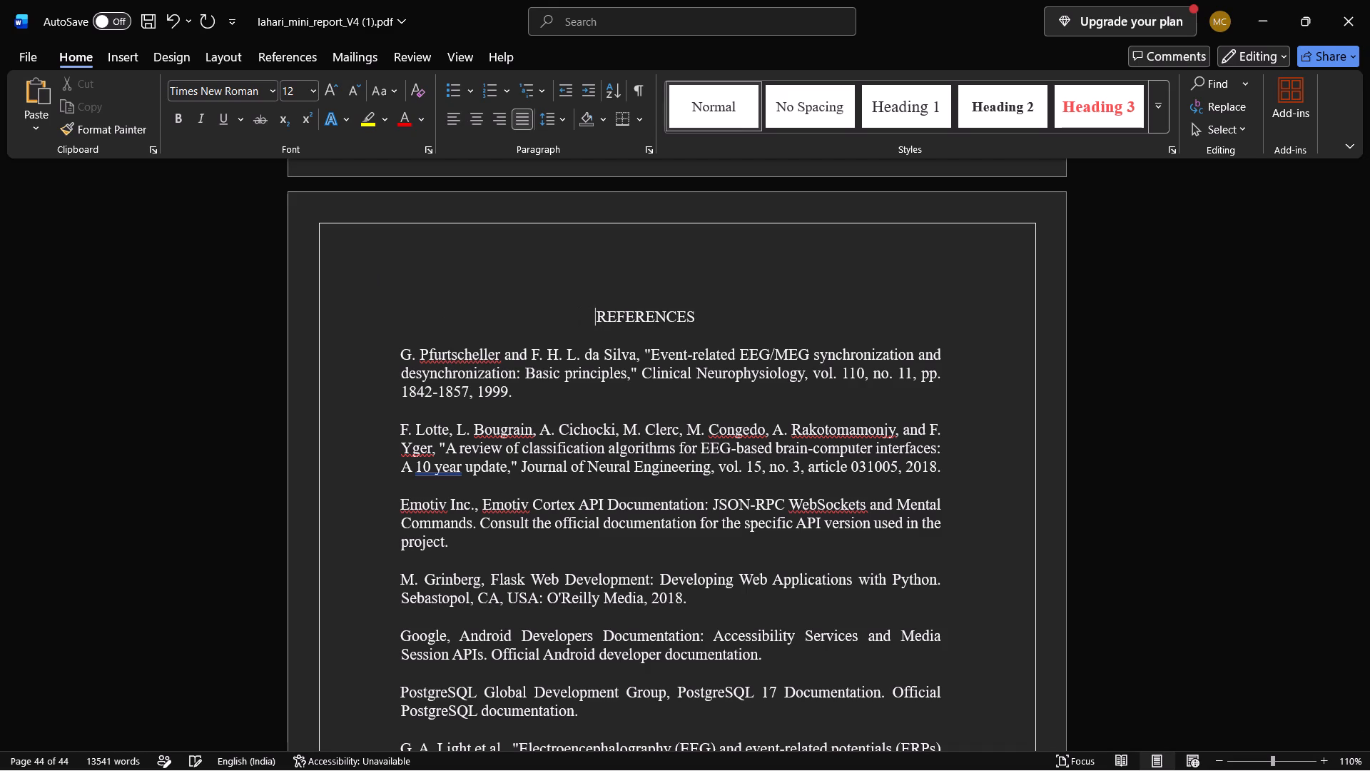
Set the REFERENCES heading's font size to 16.
{"action": "left_click_drag", "start_coordinate": [728, 315], "coordinate": [588, 301]}
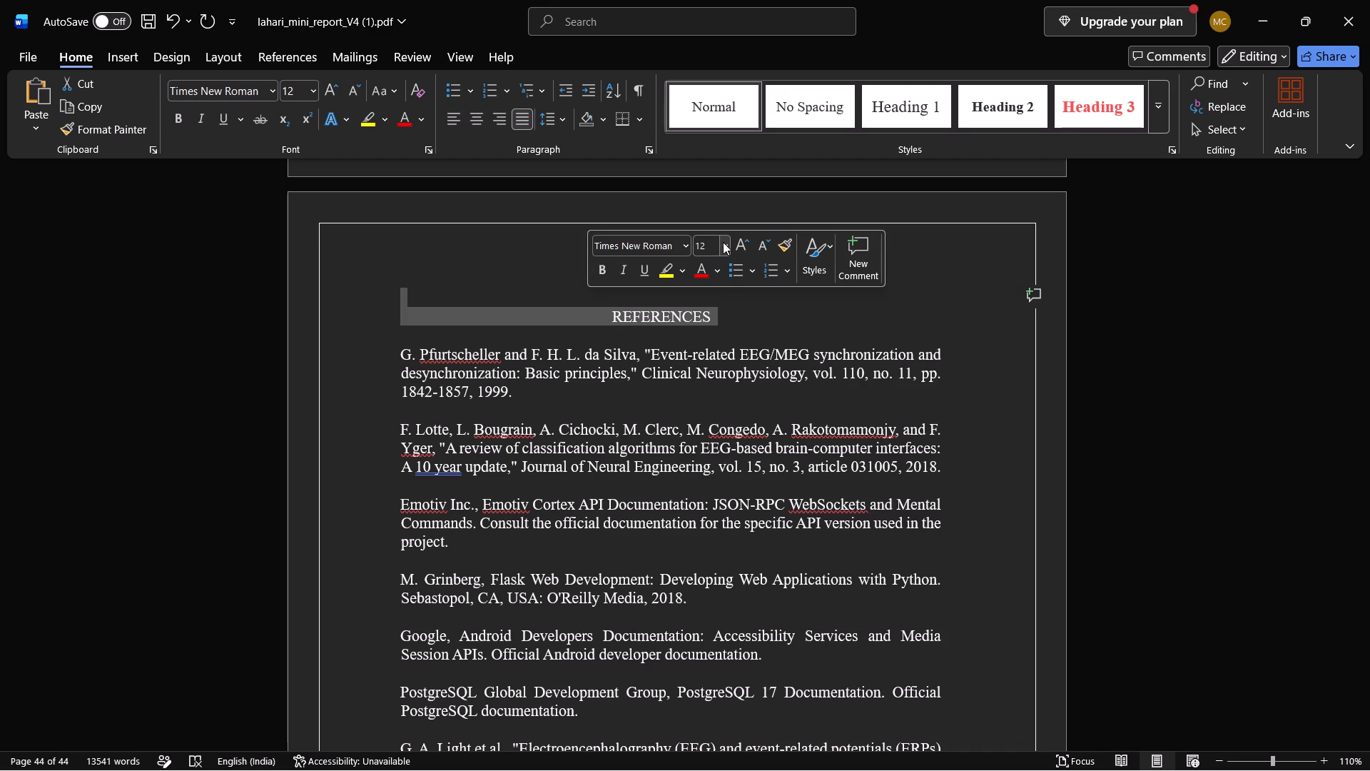
{"action": "left_click", "coordinate": [723, 242]}
{"action": "left_click", "coordinate": [706, 400]}
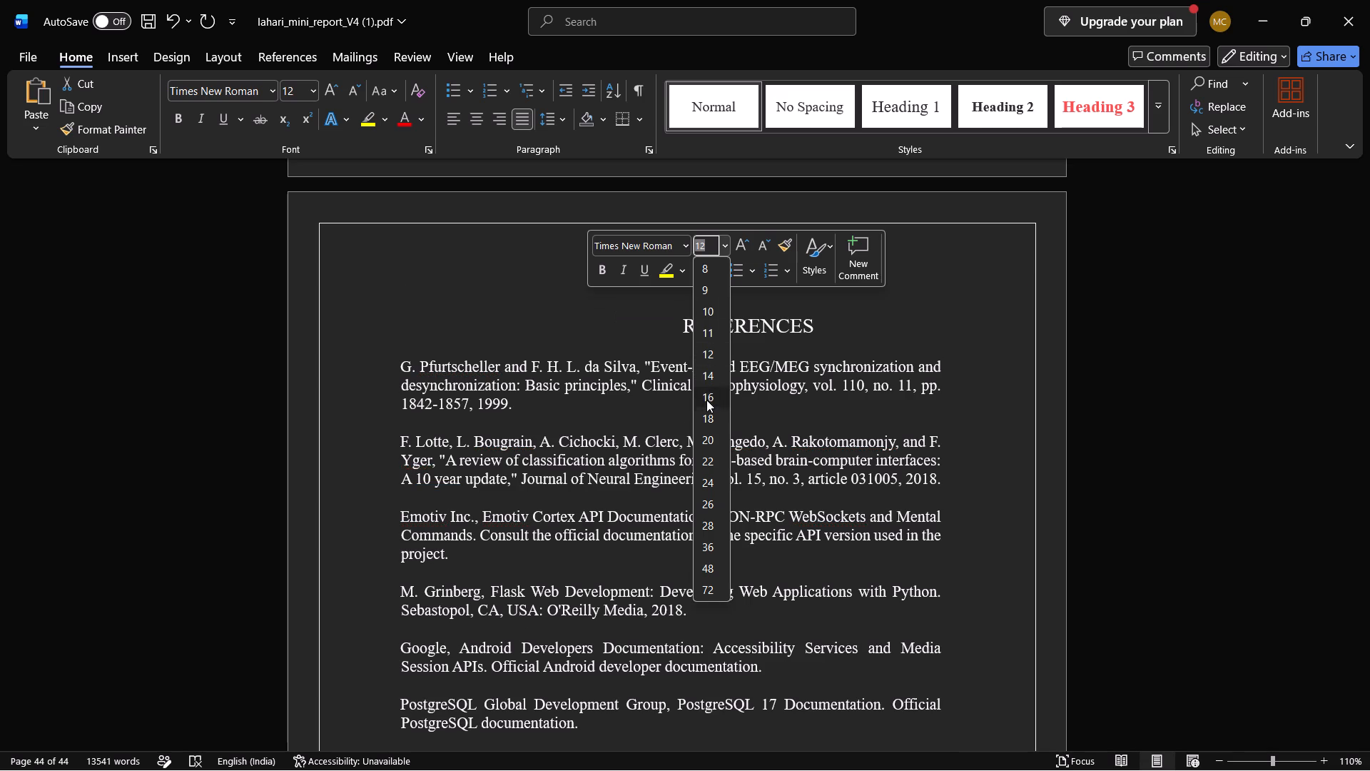
Remove the surplus spaces before the enlarged REFERENCES heading so it sits roughly centred above the entries.
{"action": "left_click", "coordinate": [675, 328]}
{"action": "left_click", "coordinate": [675, 328]}
{"action": "key", "text": "BackSpace"}
{"action": "key", "text": "BackSpace"}
{"action": "key", "text": "BackSpace"}
{"action": "key", "text": "BackSpace"}
{"action": "key", "text": "BackSpace"}
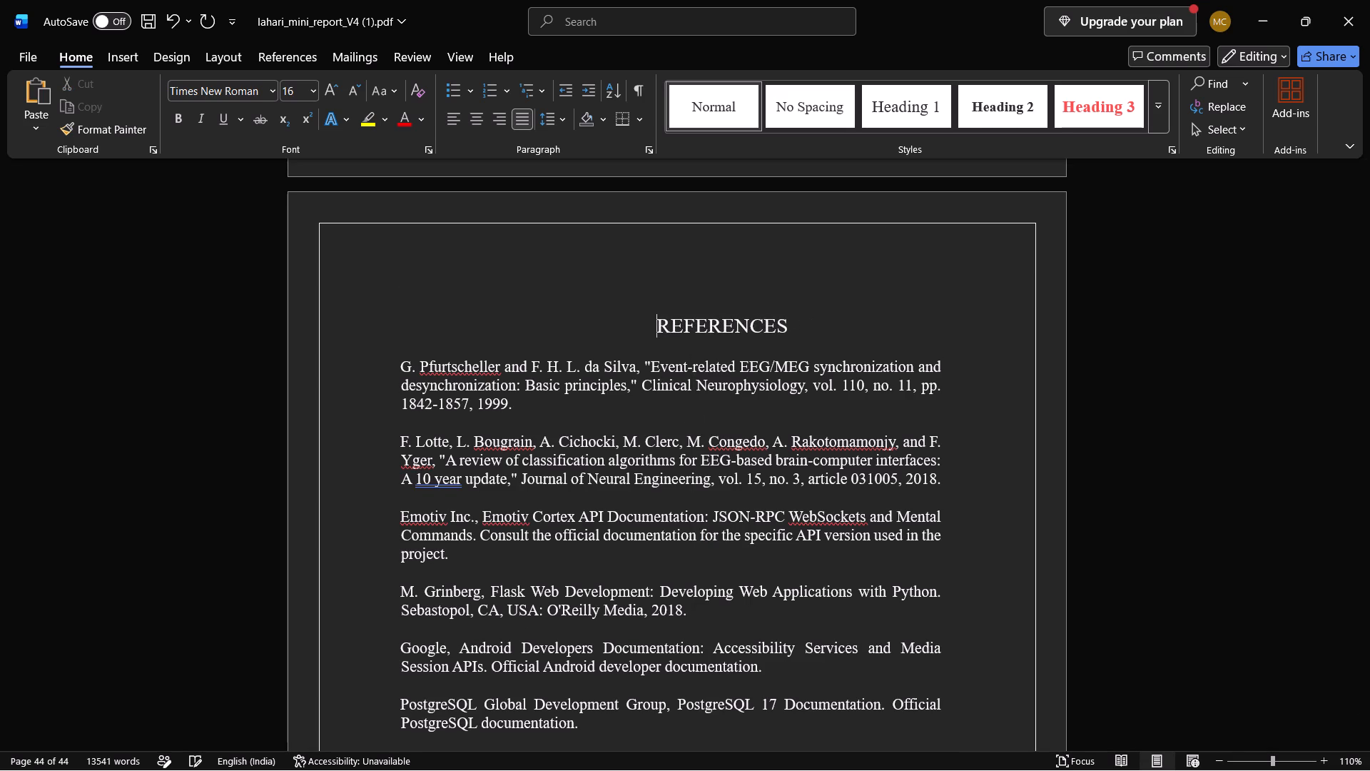
{"action": "key", "text": "BackSpace"}
{"action": "key", "text": "BackSpace"}
{"action": "key", "text": "BackSpace"}
{"action": "key", "text": "BackSpace"}
{"action": "key", "text": "BackSpace"}
{"action": "key", "text": "BackSpace"}
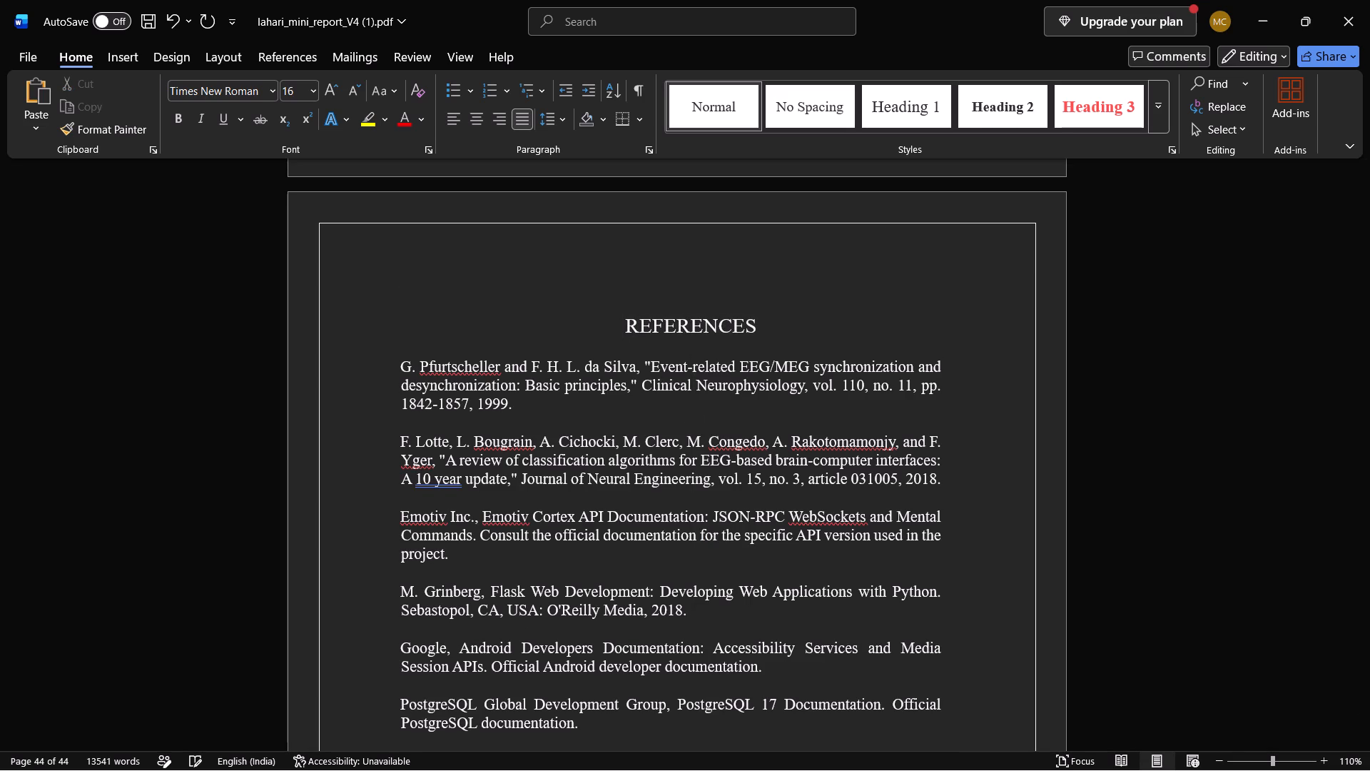
Apply solid round bullets to all reference entries, from the G. Pfurtscheller entry through the World Health Organization entry.
{"action": "scroll", "coordinate": [675, 328], "scroll_direction": "down", "scroll_amount": 2}
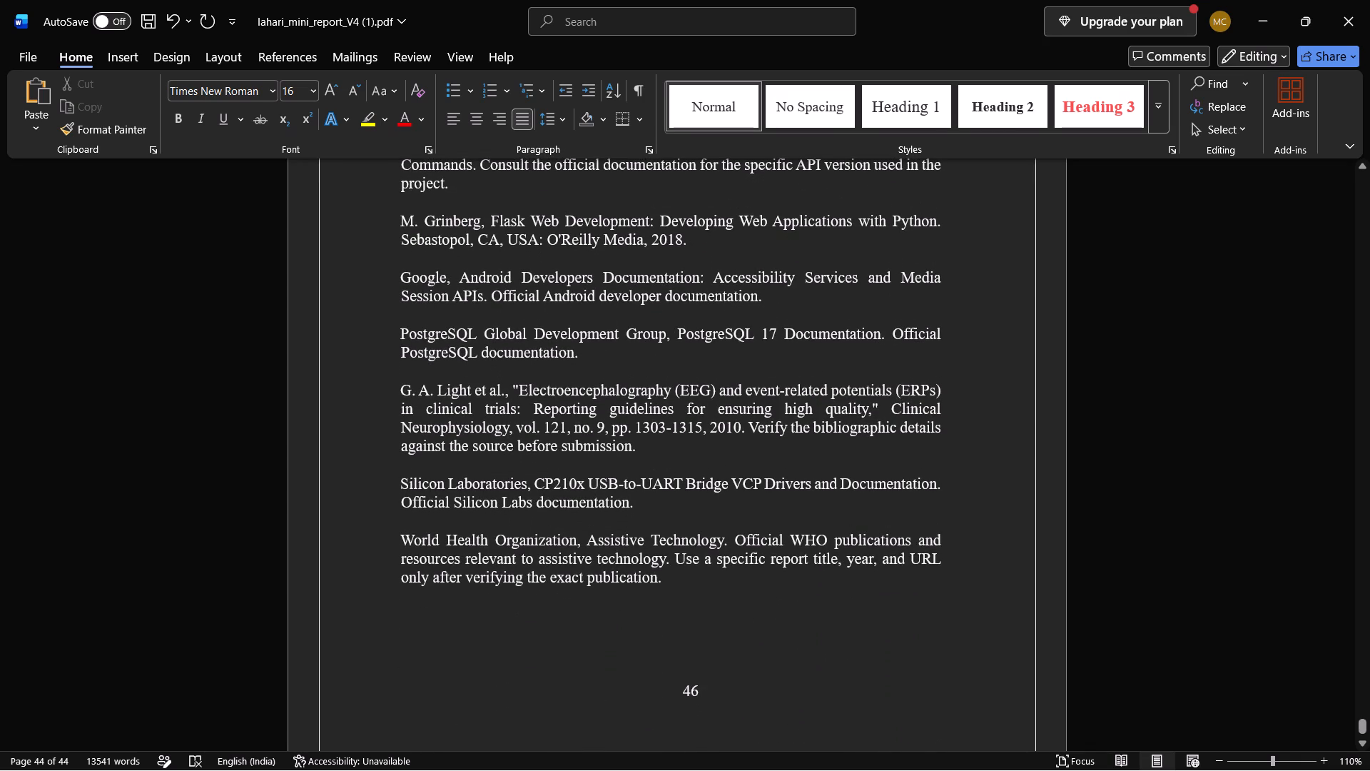
{"action": "left_click_drag", "start_coordinate": [669, 583], "coordinate": [386, 124]}
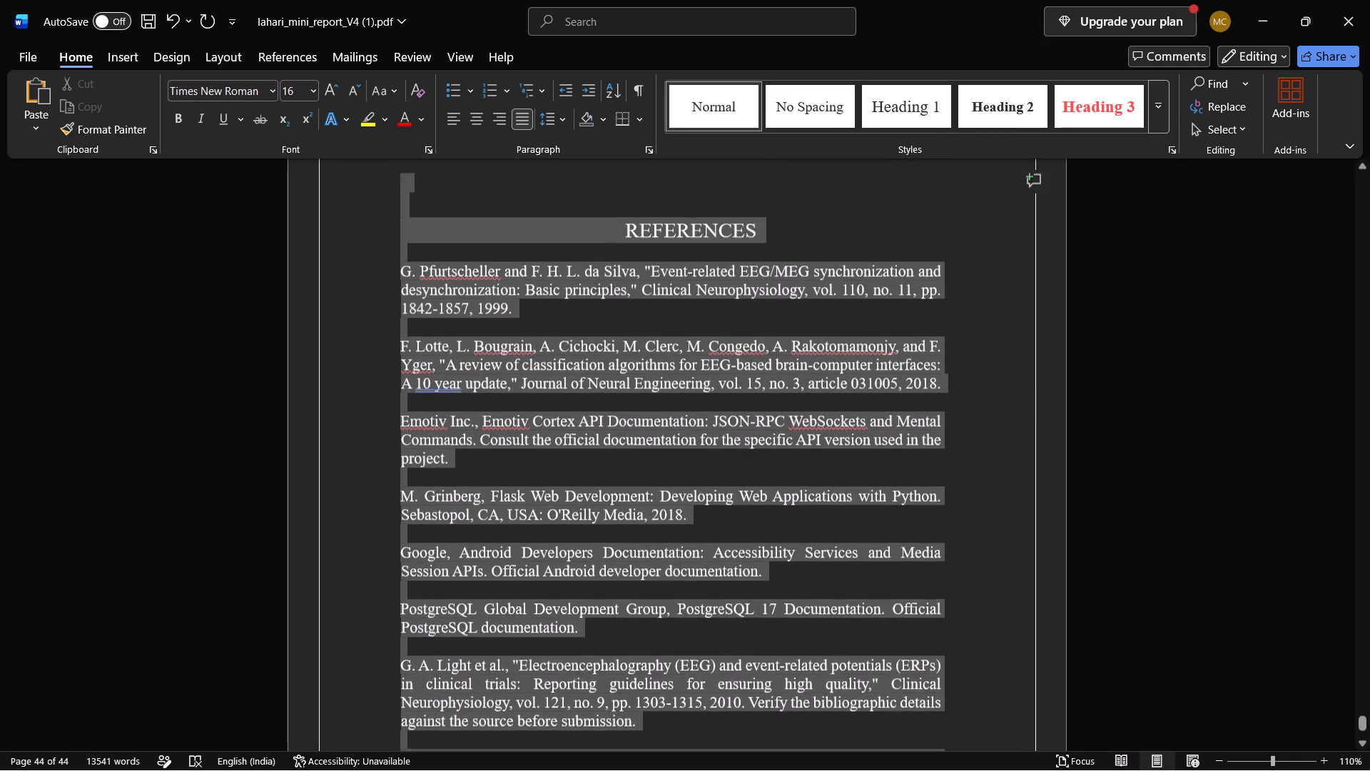
{"action": "left_click_drag", "start_coordinate": [386, 124], "coordinate": [397, 319]}
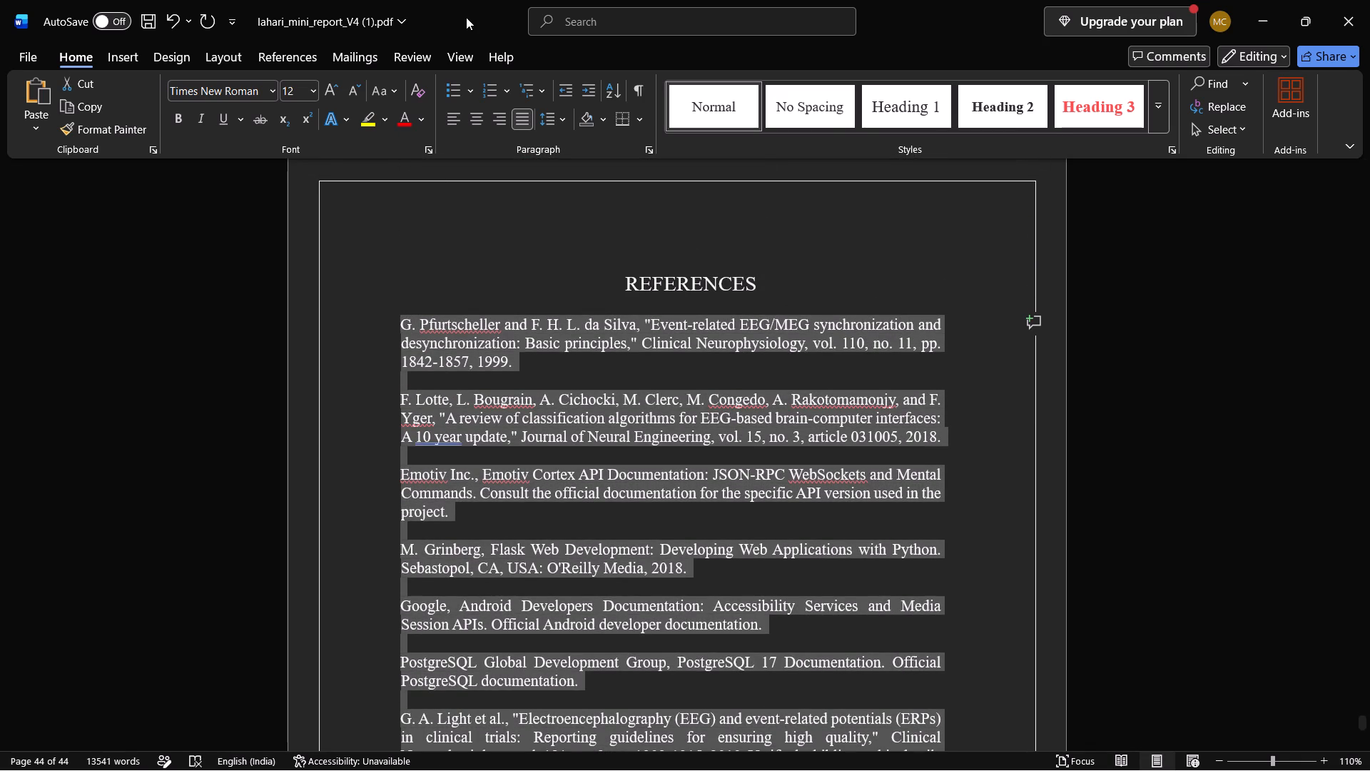
{"action": "left_click", "coordinate": [469, 96]}
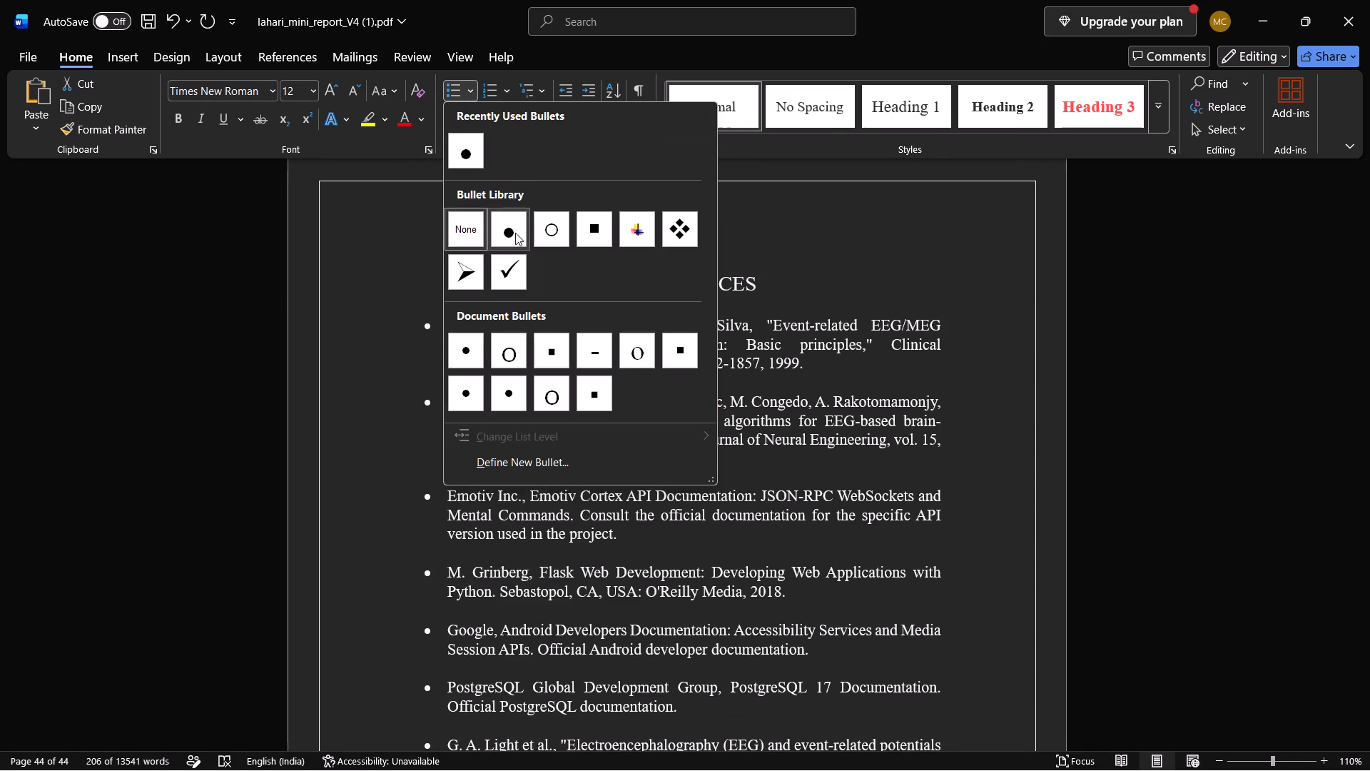
{"action": "left_click", "coordinate": [515, 233]}
{"action": "left_click", "coordinate": [745, 238]}
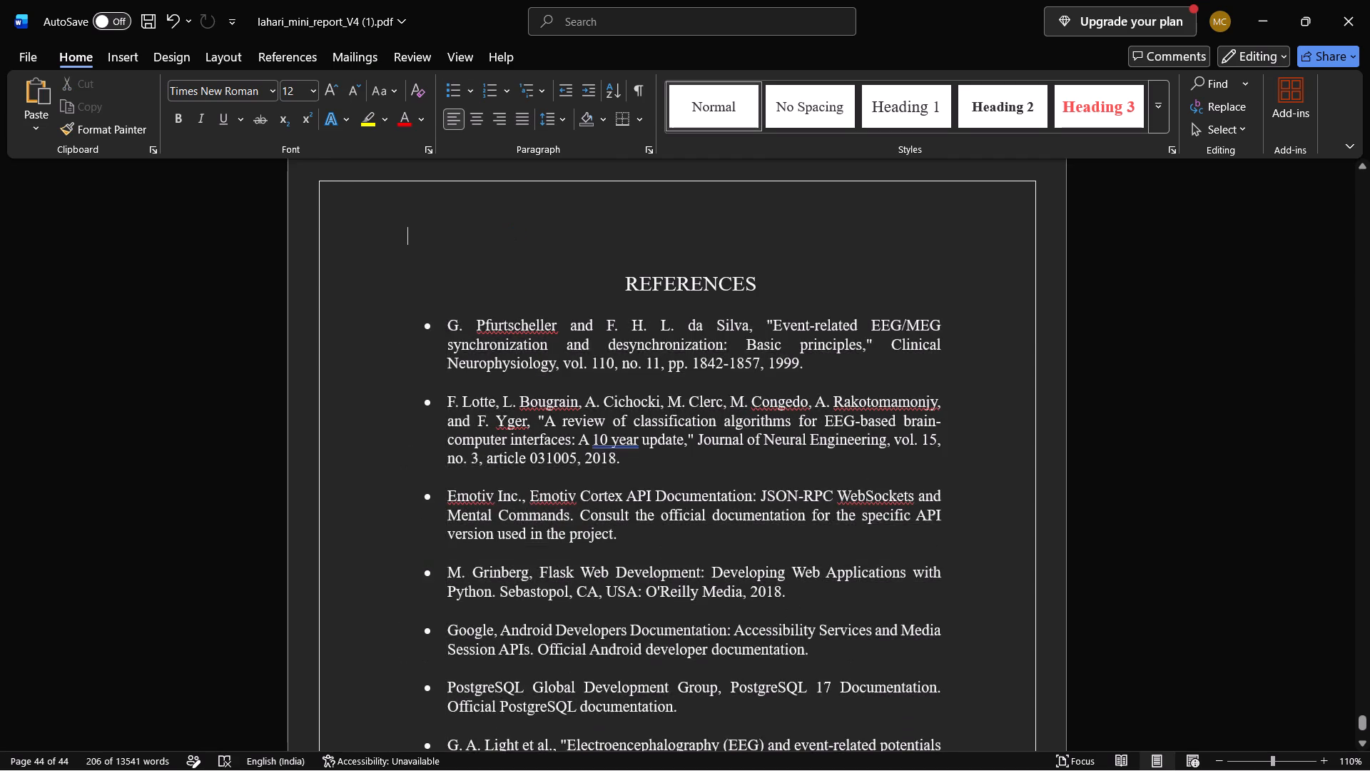
Add blank lines above the page number 46 to move it down near the bottom border of the References page.
{"action": "scroll", "coordinate": [745, 238], "scroll_direction": "down", "scroll_amount": 2}
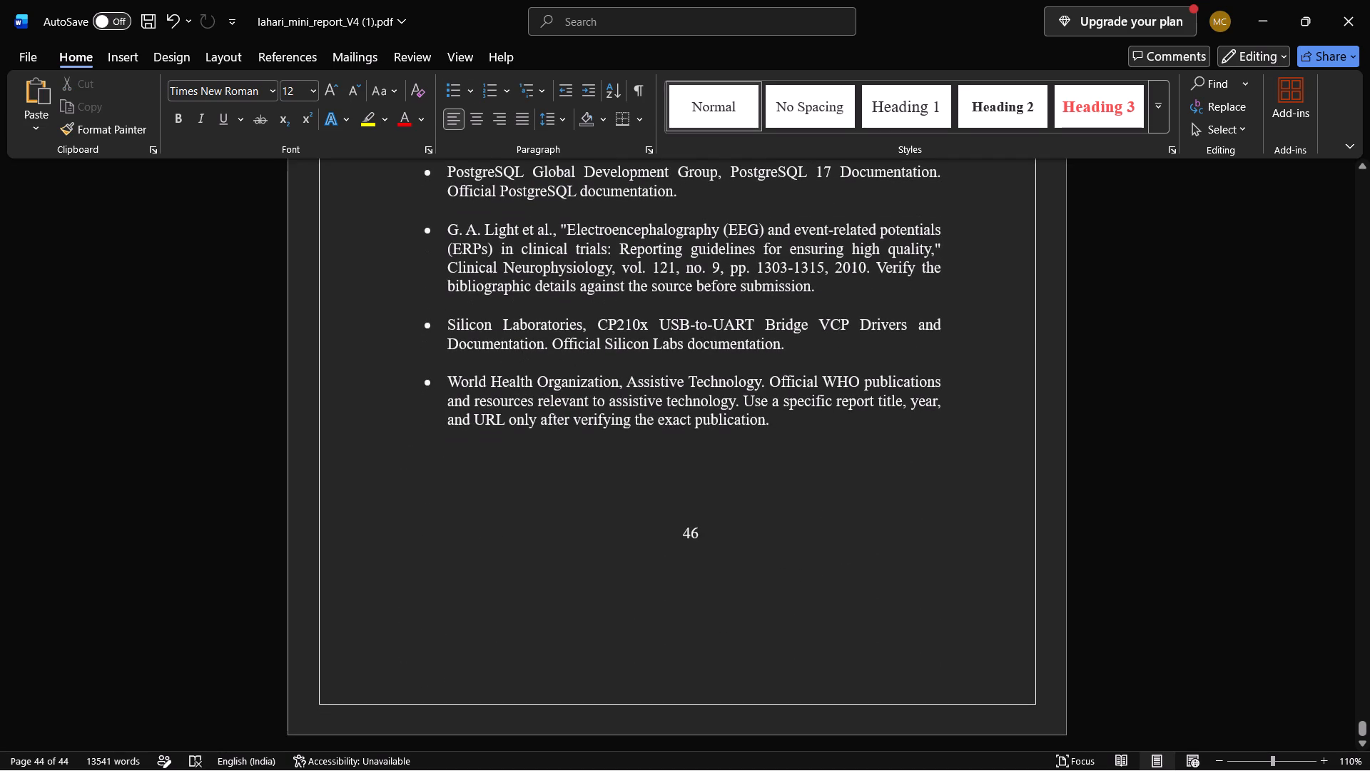
{"action": "left_click", "coordinate": [676, 517]}
{"action": "key", "text": "Return"}
{"action": "key", "text": "Return"}
{"action": "key", "text": "Return"}
{"action": "key", "text": "Return"}
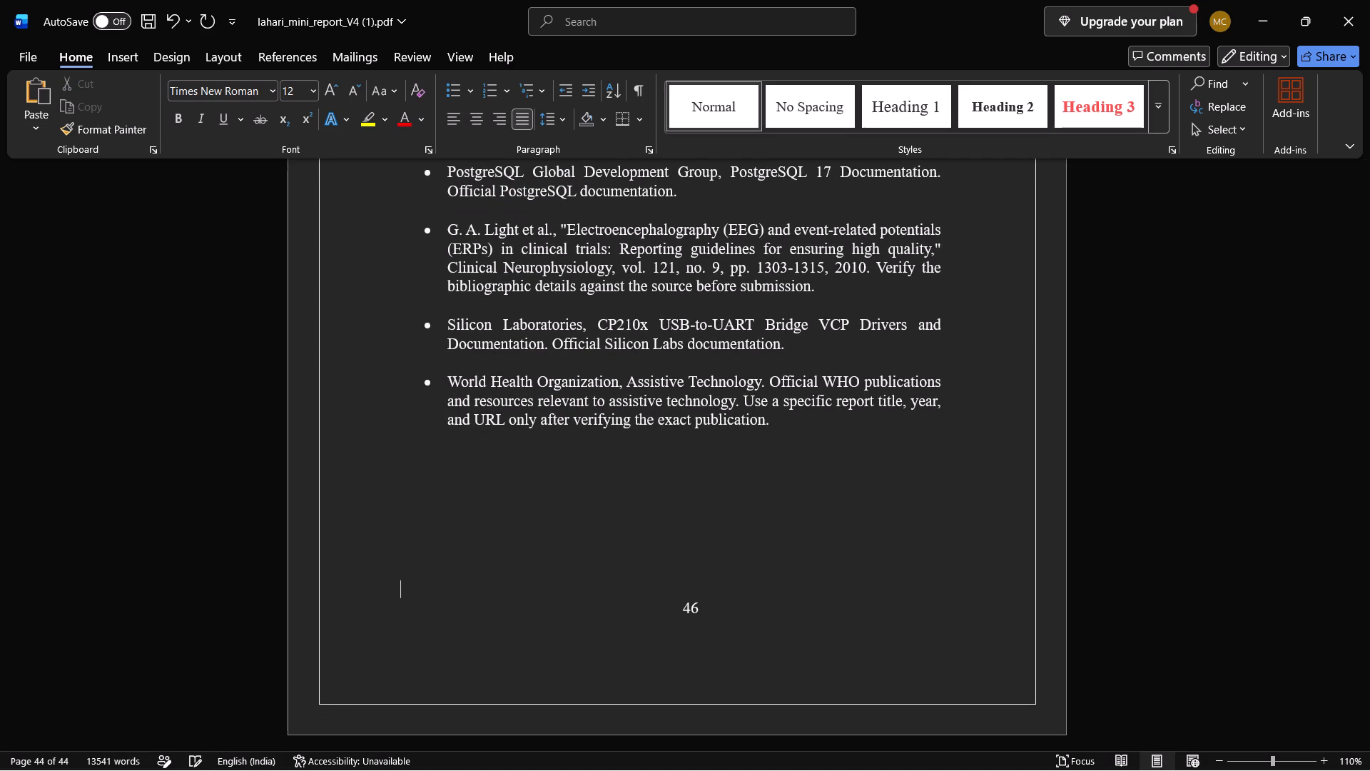
{"action": "key", "text": "Return"}
{"action": "key", "text": "Return"}
Check the font size of page number 45 on the preceding page and set page number 46 to size 11.
{"action": "scroll", "coordinate": [676, 517], "scroll_direction": "up", "scroll_amount": 3}
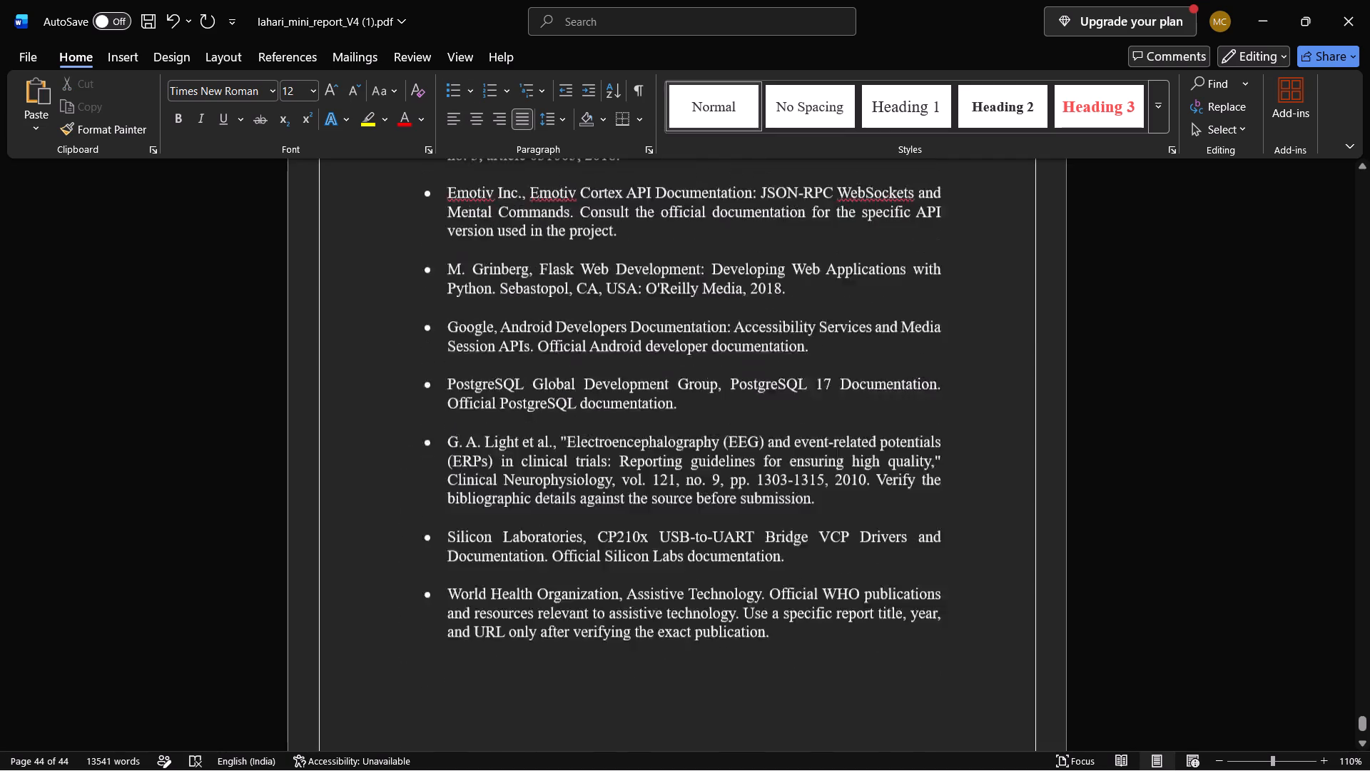
{"action": "scroll", "coordinate": [676, 517], "scroll_direction": "up", "scroll_amount": 2}
{"action": "scroll", "coordinate": [676, 517], "scroll_direction": "down", "scroll_amount": 1}
{"action": "scroll", "coordinate": [796, 399], "scroll_direction": "up", "scroll_amount": 1}
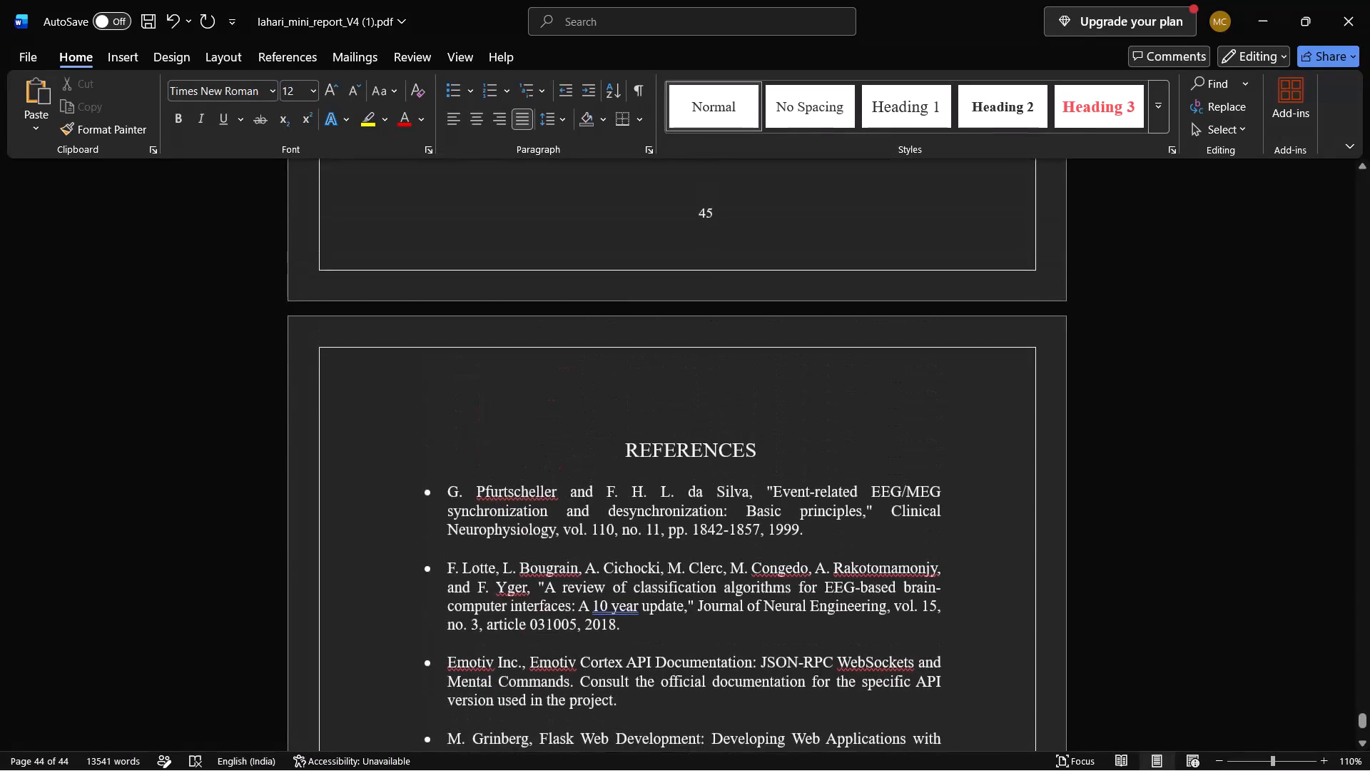
{"action": "double_click", "coordinate": [711, 220]}
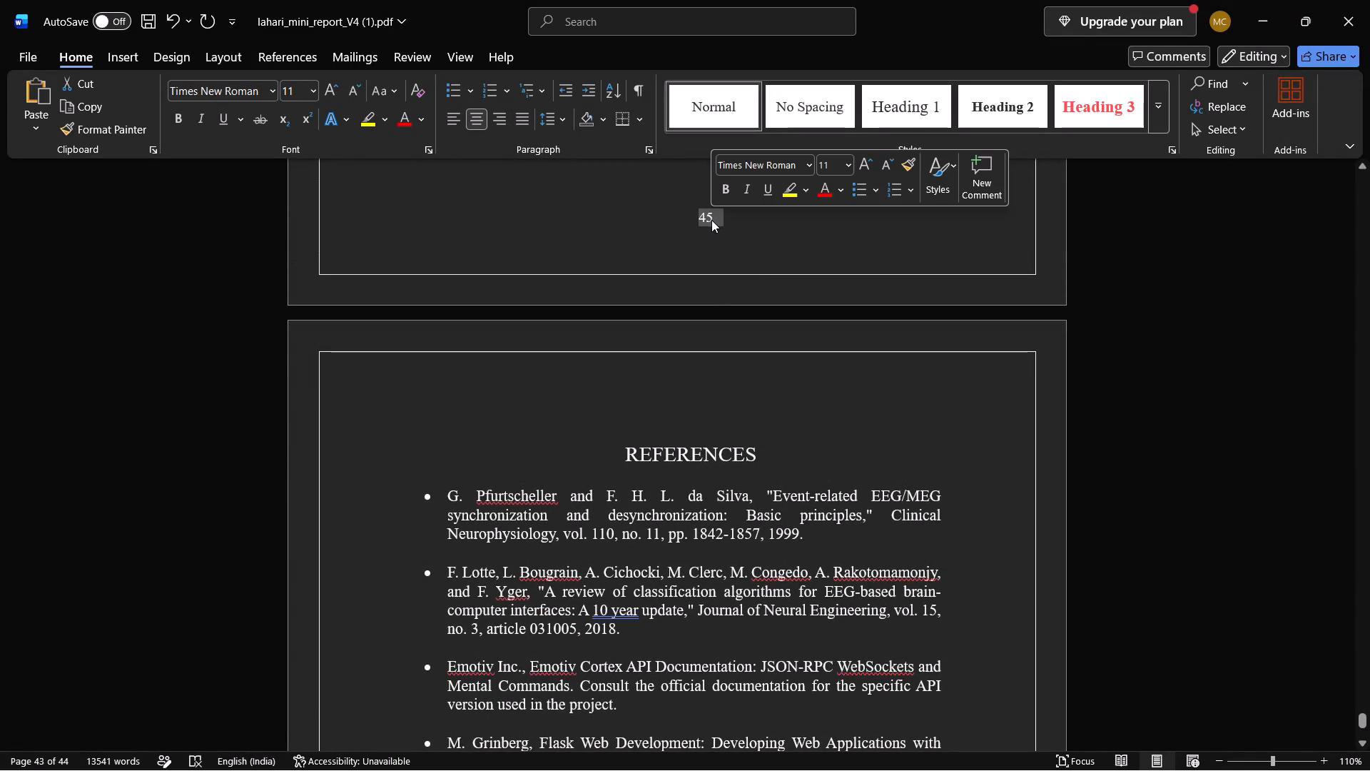
{"action": "scroll", "coordinate": [761, 247], "scroll_direction": "down", "scroll_amount": 2}
{"action": "scroll", "coordinate": [756, 511], "scroll_direction": "down", "scroll_amount": 2}
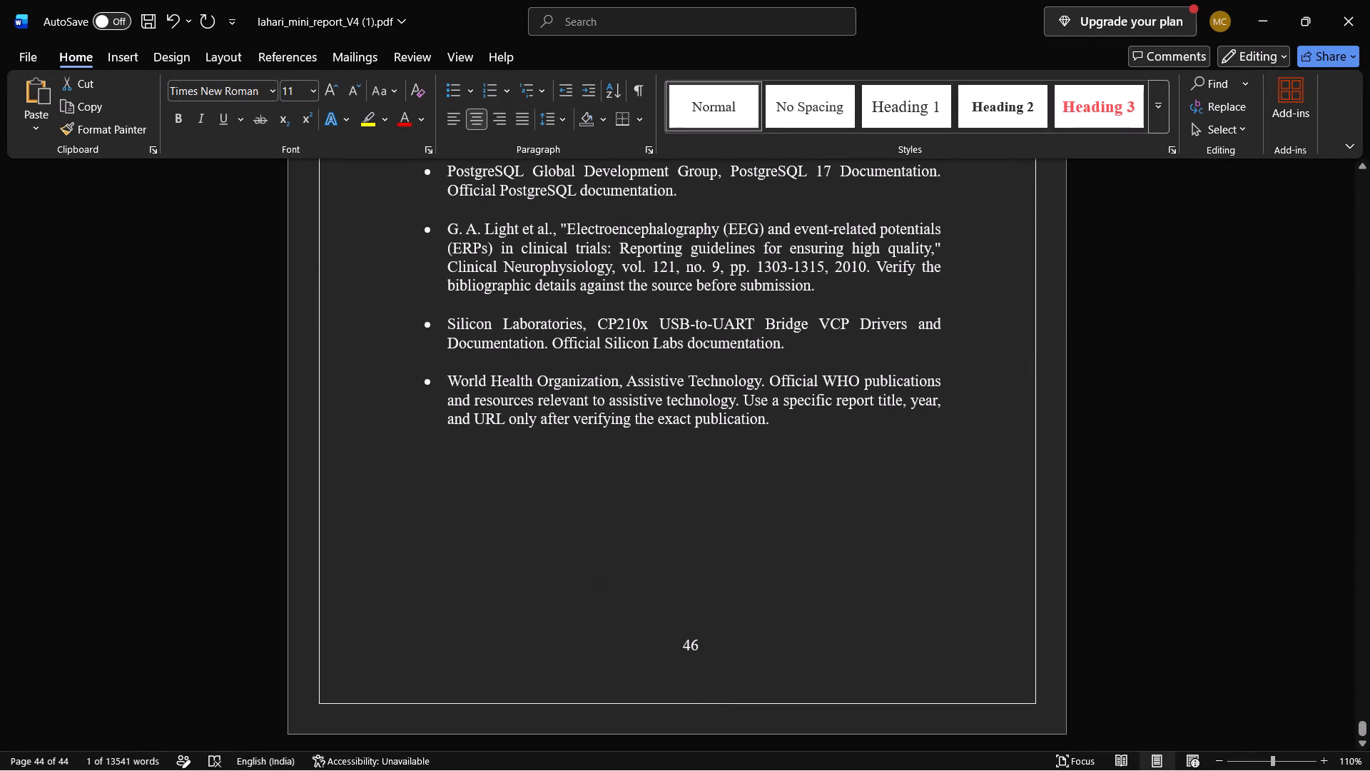
{"action": "double_click", "coordinate": [687, 644]}
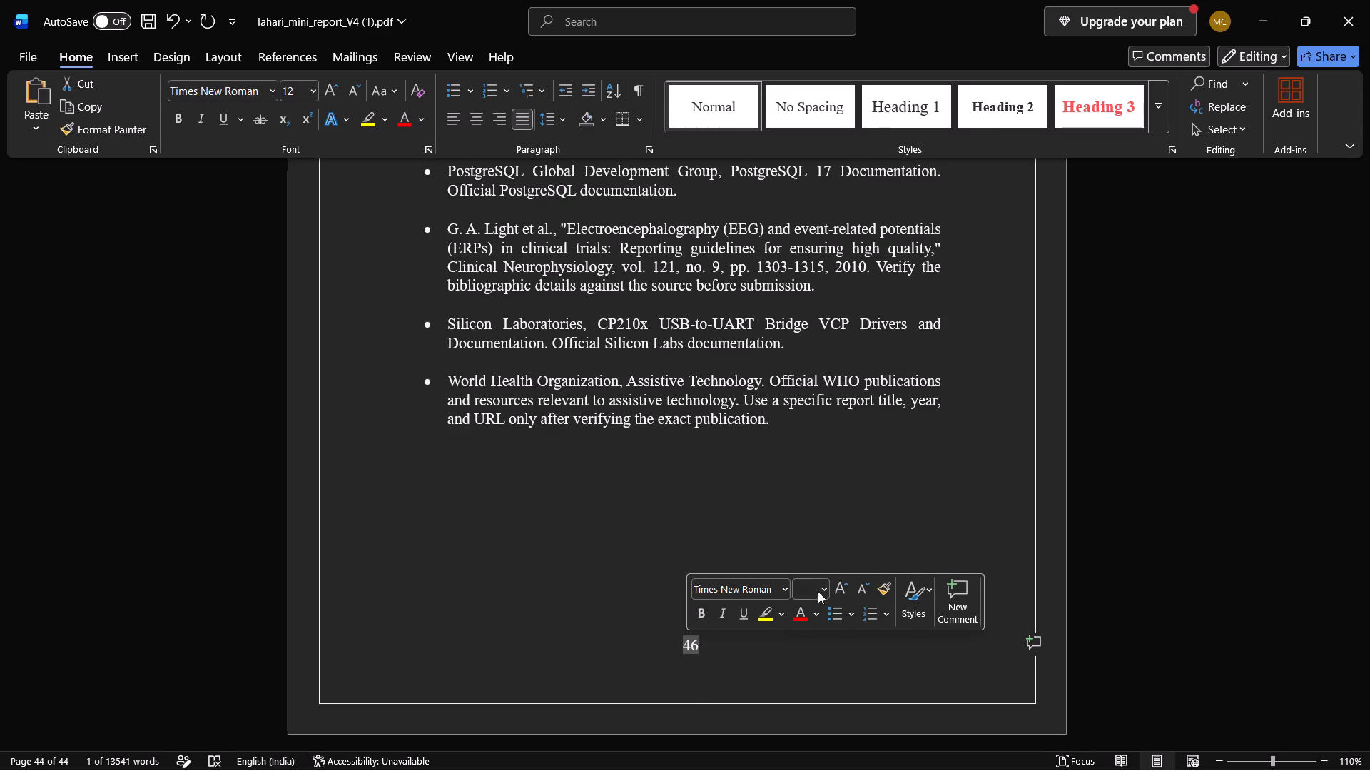
{"action": "left_click", "coordinate": [829, 585]}
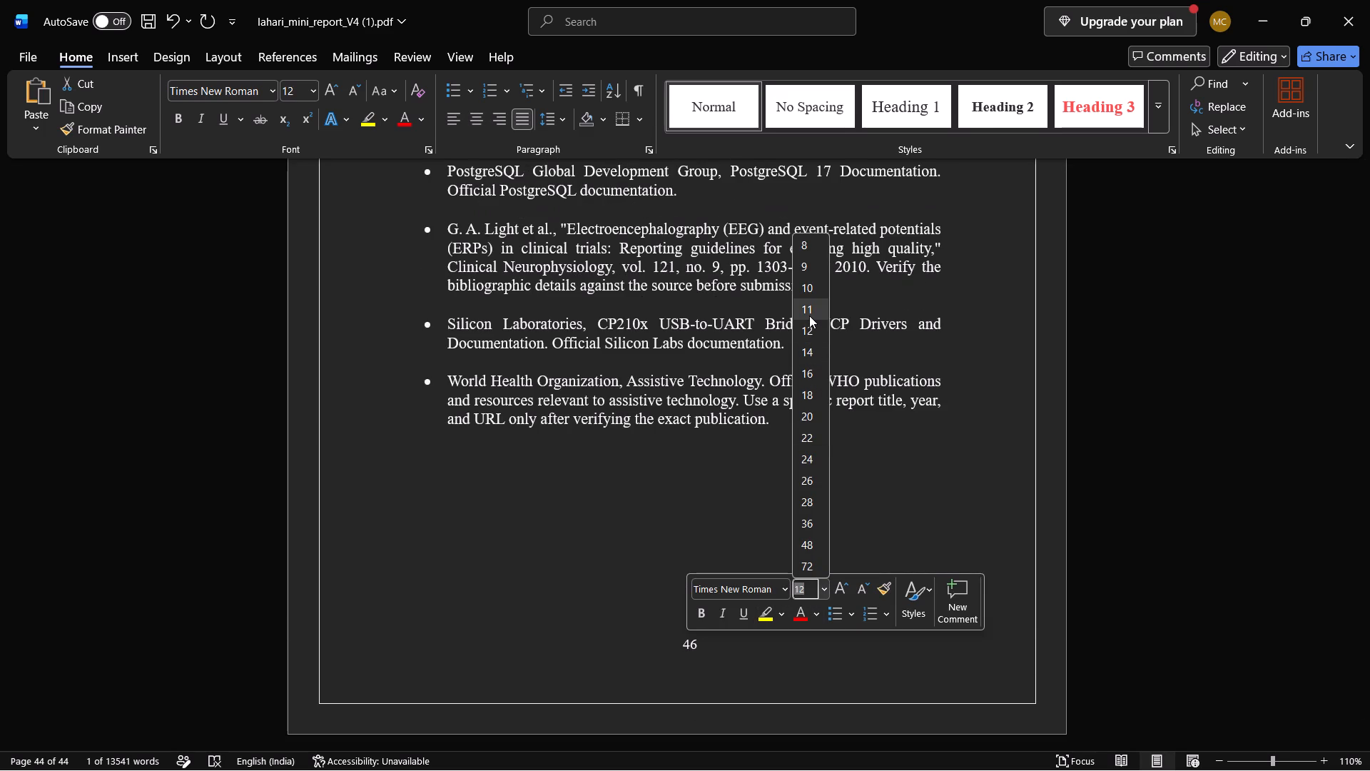
{"action": "left_click", "coordinate": [809, 316]}
{"action": "left_click", "coordinate": [809, 316]}
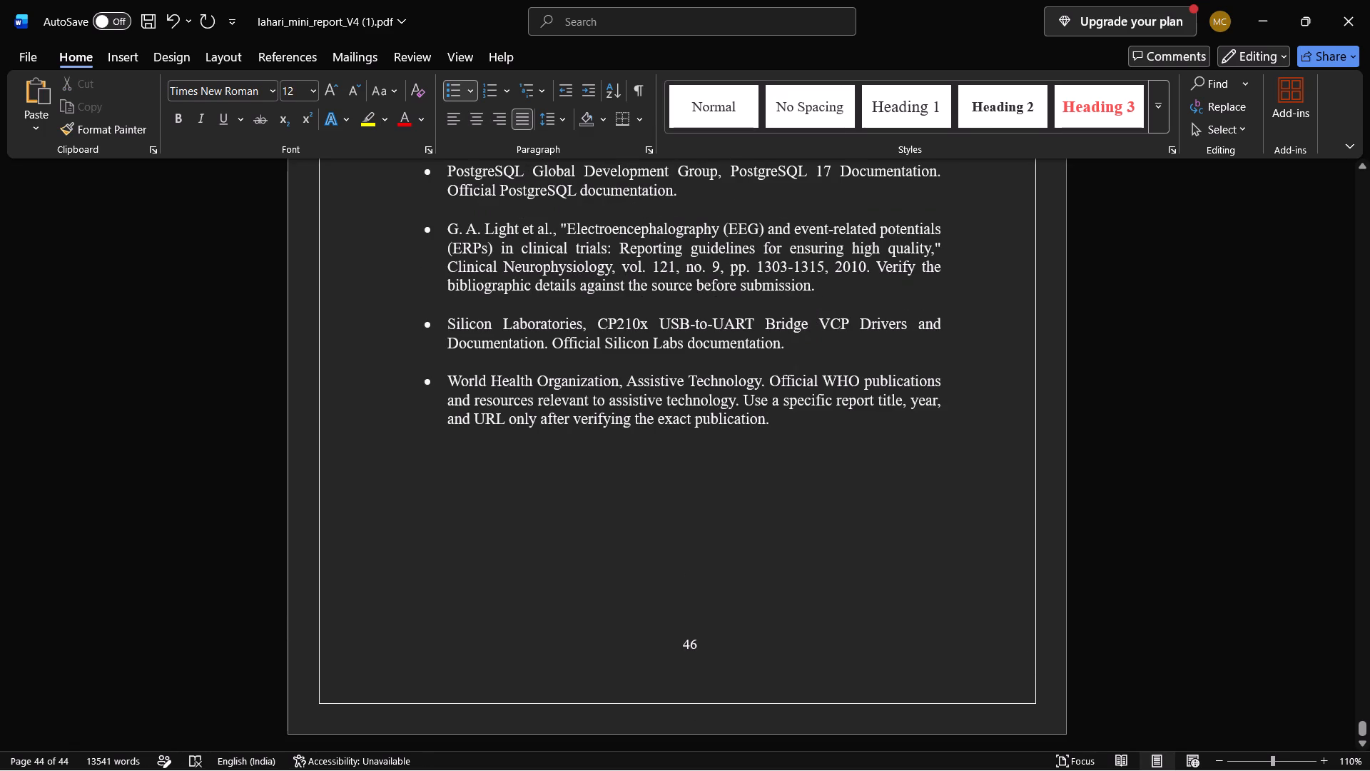
Save the report as the Word document "lahari_mini_report_V4 (1).docx" in the Downloads folder.
{"action": "scroll", "coordinate": [763, 509], "scroll_direction": "up", "scroll_amount": 3}
{"action": "scroll", "coordinate": [763, 509], "scroll_direction": "down", "scroll_amount": 1}
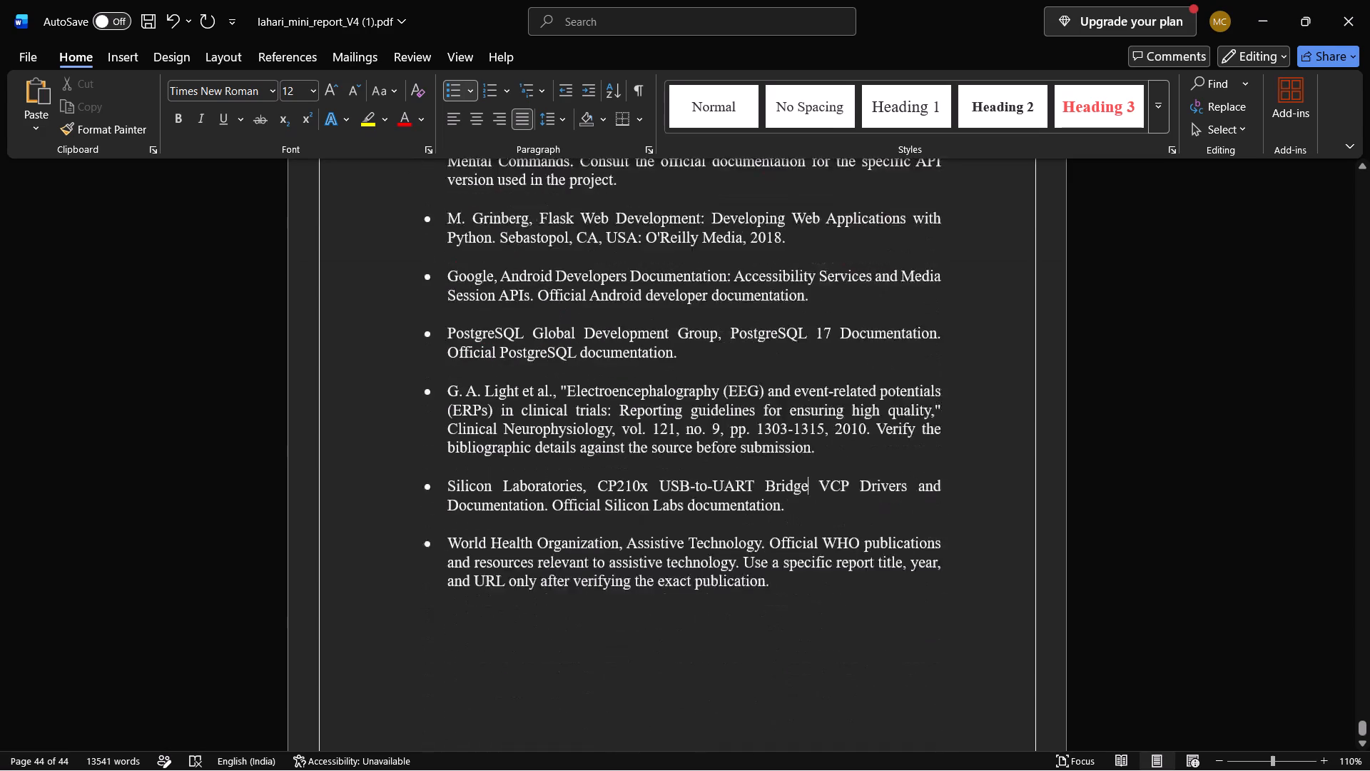
{"action": "scroll", "coordinate": [763, 509], "scroll_direction": "down", "scroll_amount": 1}
{"action": "key", "text": "ctrl+s"}
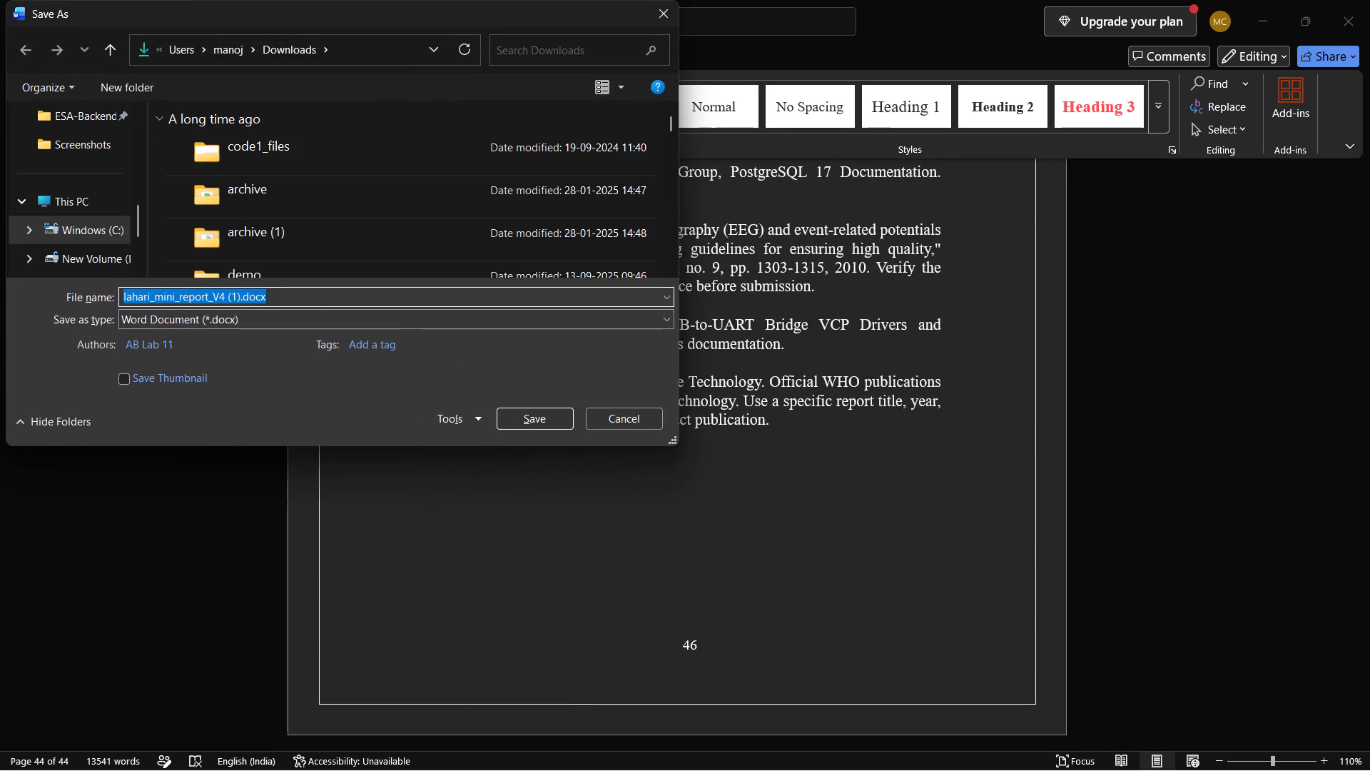
{"action": "left_click", "coordinate": [532, 425]}
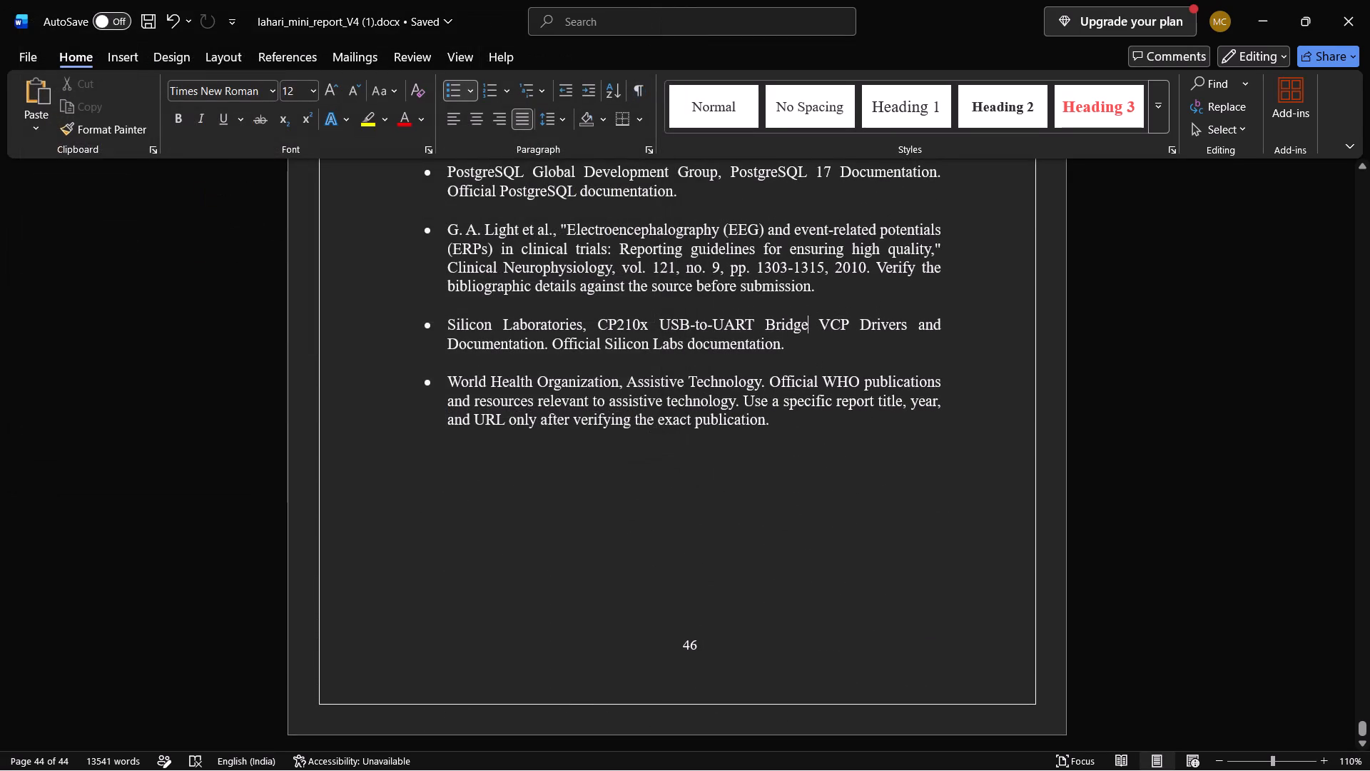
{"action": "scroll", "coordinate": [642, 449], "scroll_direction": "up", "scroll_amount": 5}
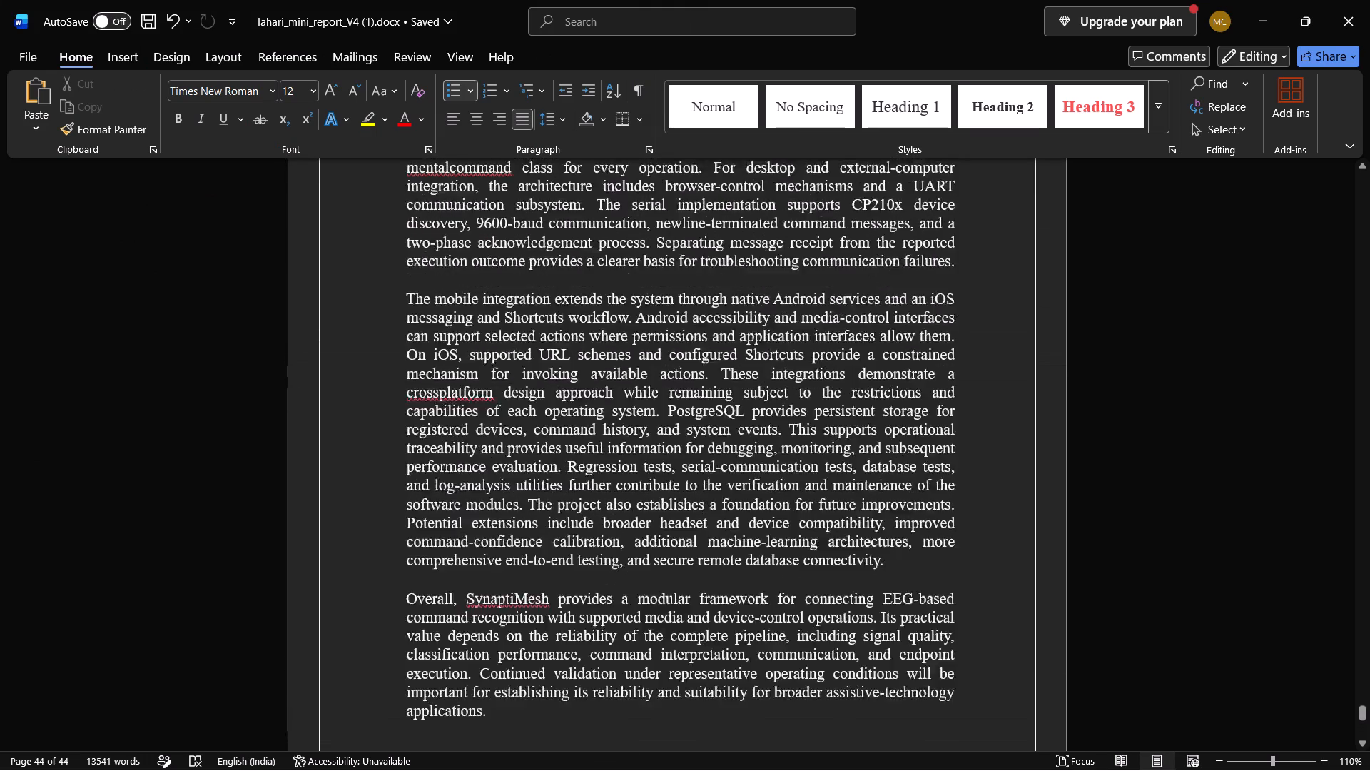
Centre page number 46 at the bottom of the References page.
{"action": "scroll", "coordinate": [642, 449], "scroll_direction": "up", "scroll_amount": 4}
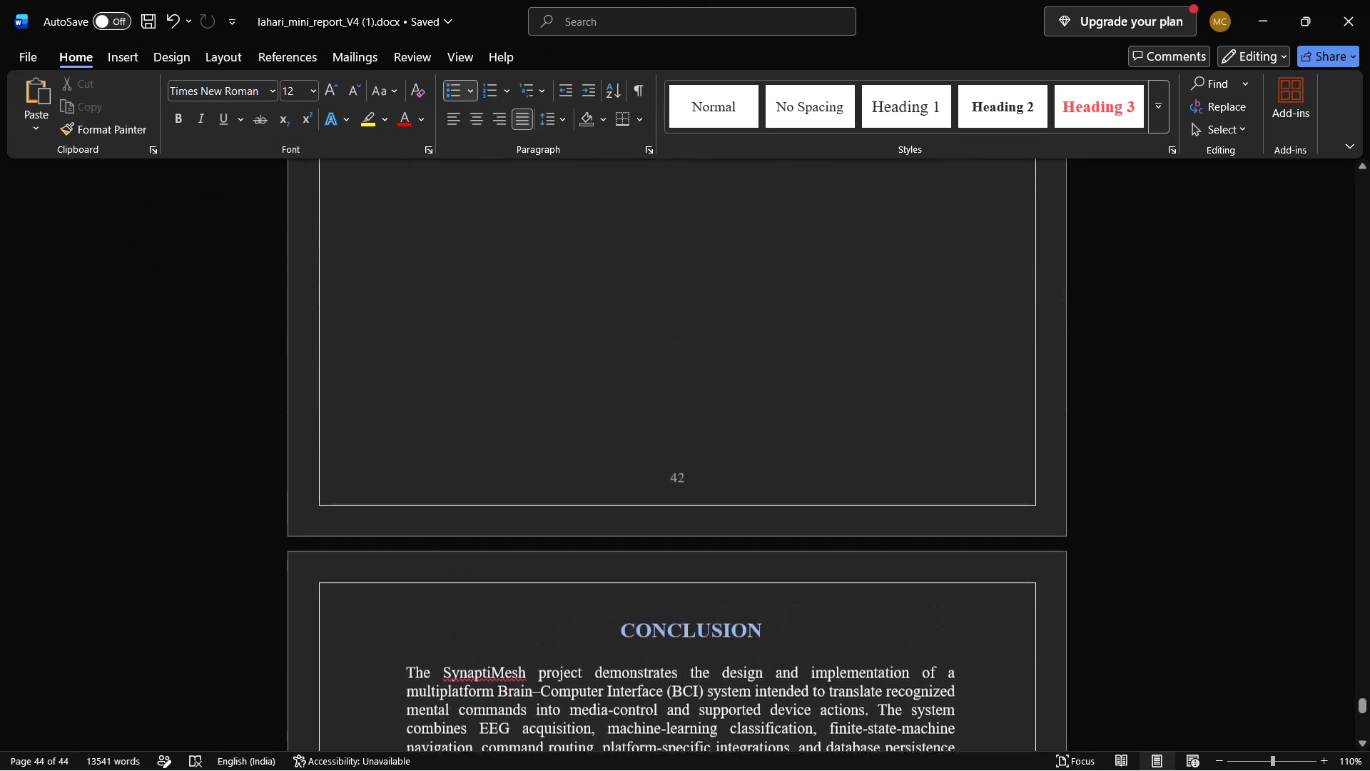
{"action": "scroll", "coordinate": [642, 449], "scroll_direction": "up", "scroll_amount": 1}
{"action": "scroll", "coordinate": [642, 449], "scroll_direction": "down", "scroll_amount": 5}
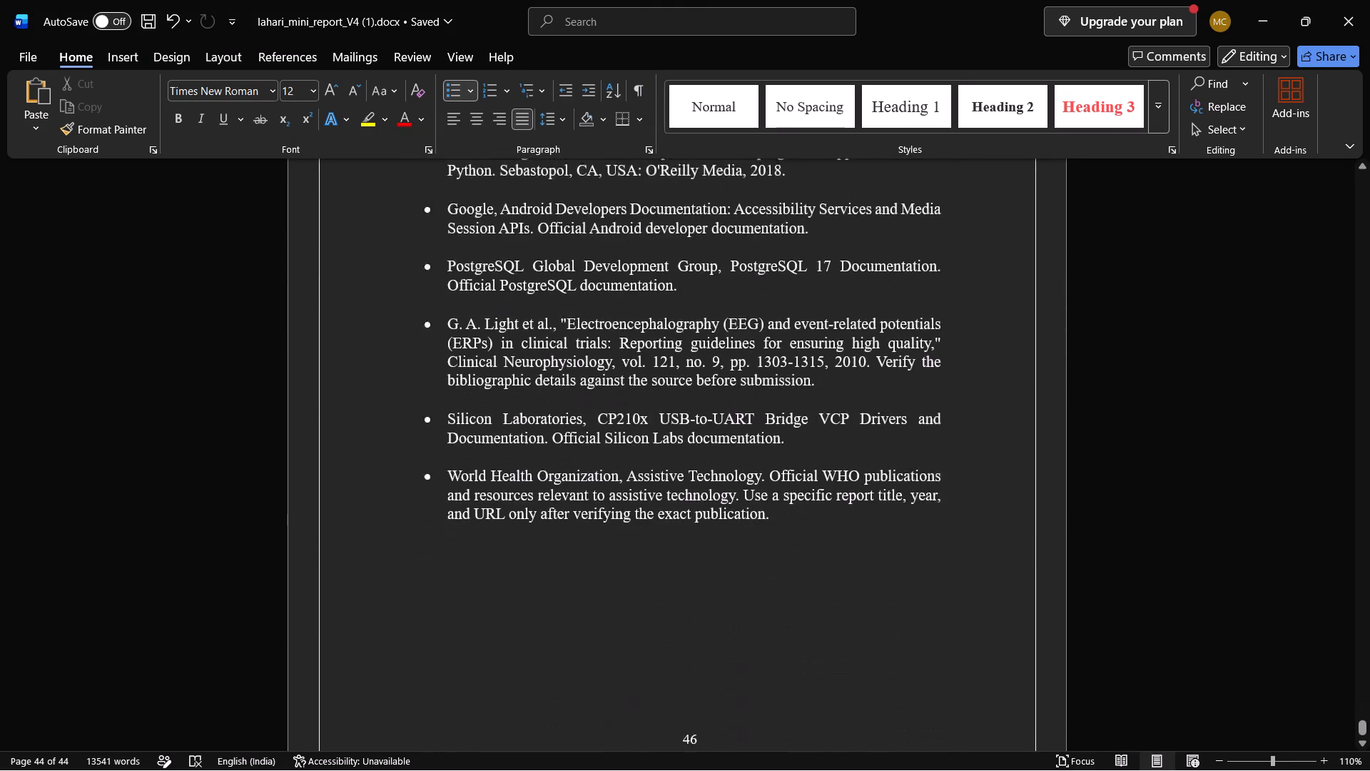
{"action": "scroll", "coordinate": [642, 449], "scroll_direction": "down", "scroll_amount": 4}
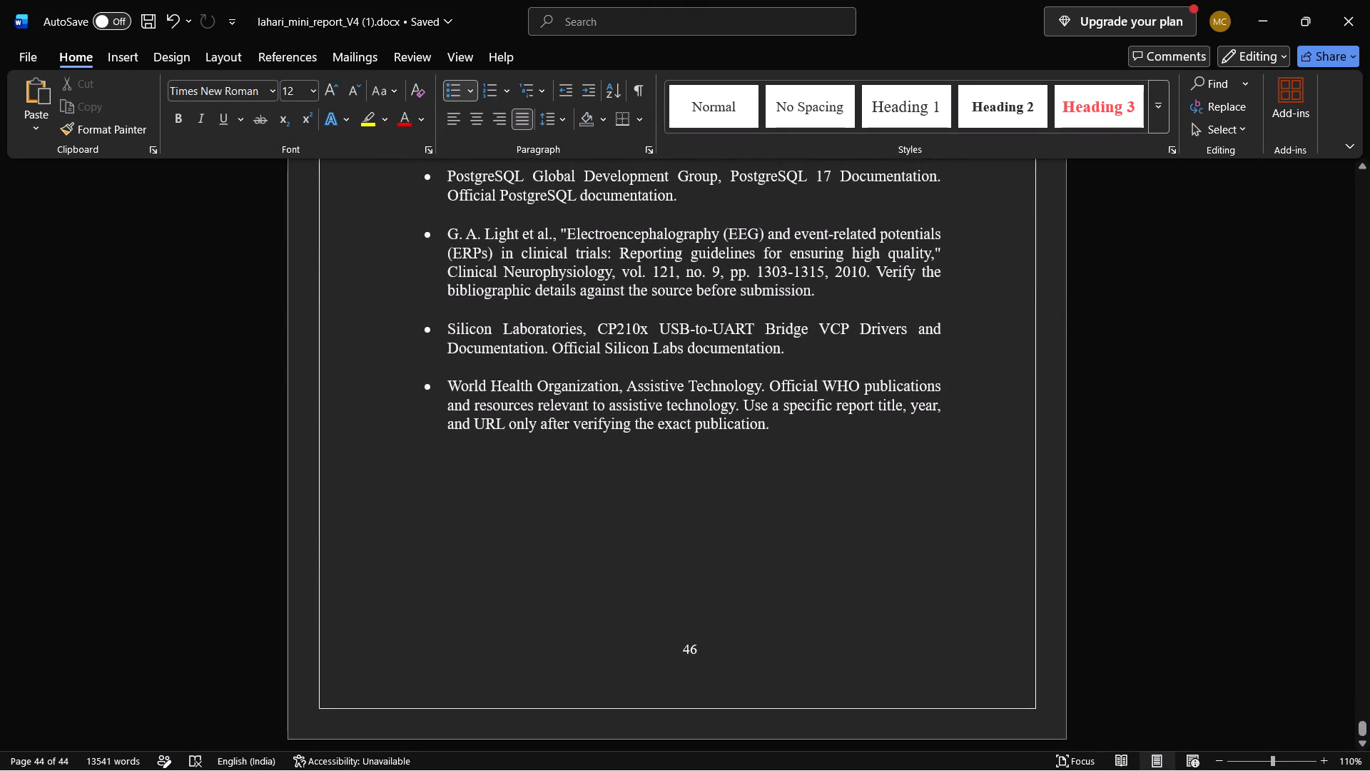
{"action": "double_click", "coordinate": [698, 646]}
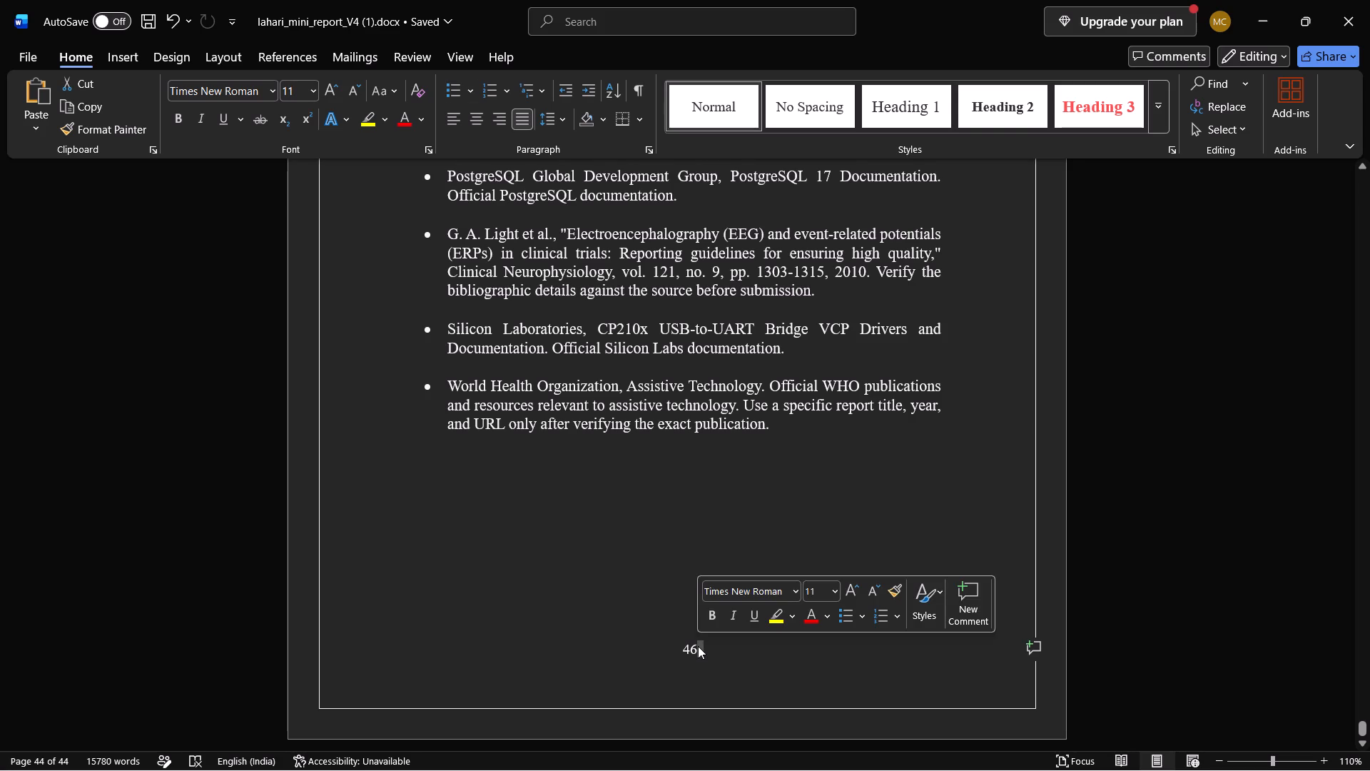
{"action": "double_click", "coordinate": [694, 646]}
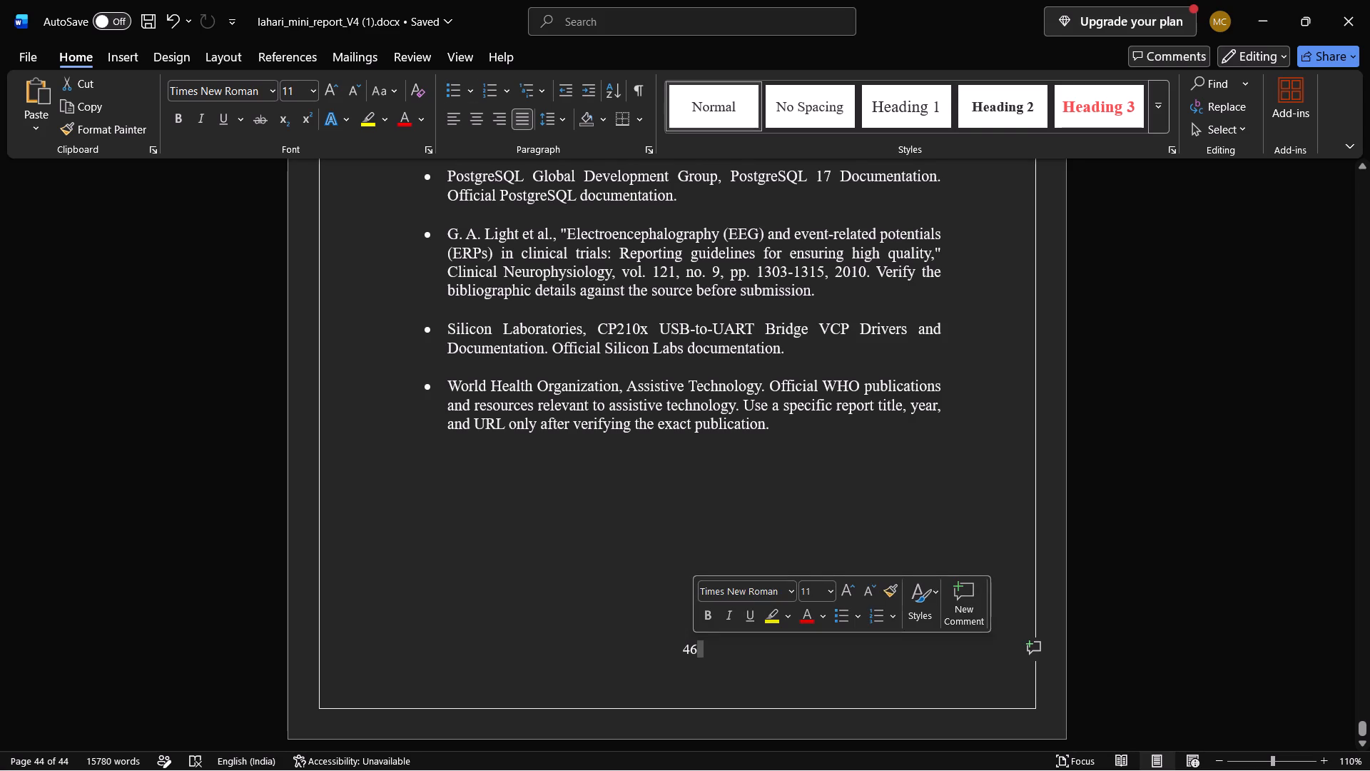
{"action": "left_click", "coordinate": [719, 655]}
{"action": "left_click_drag", "start_coordinate": [719, 655], "coordinate": [676, 645]}
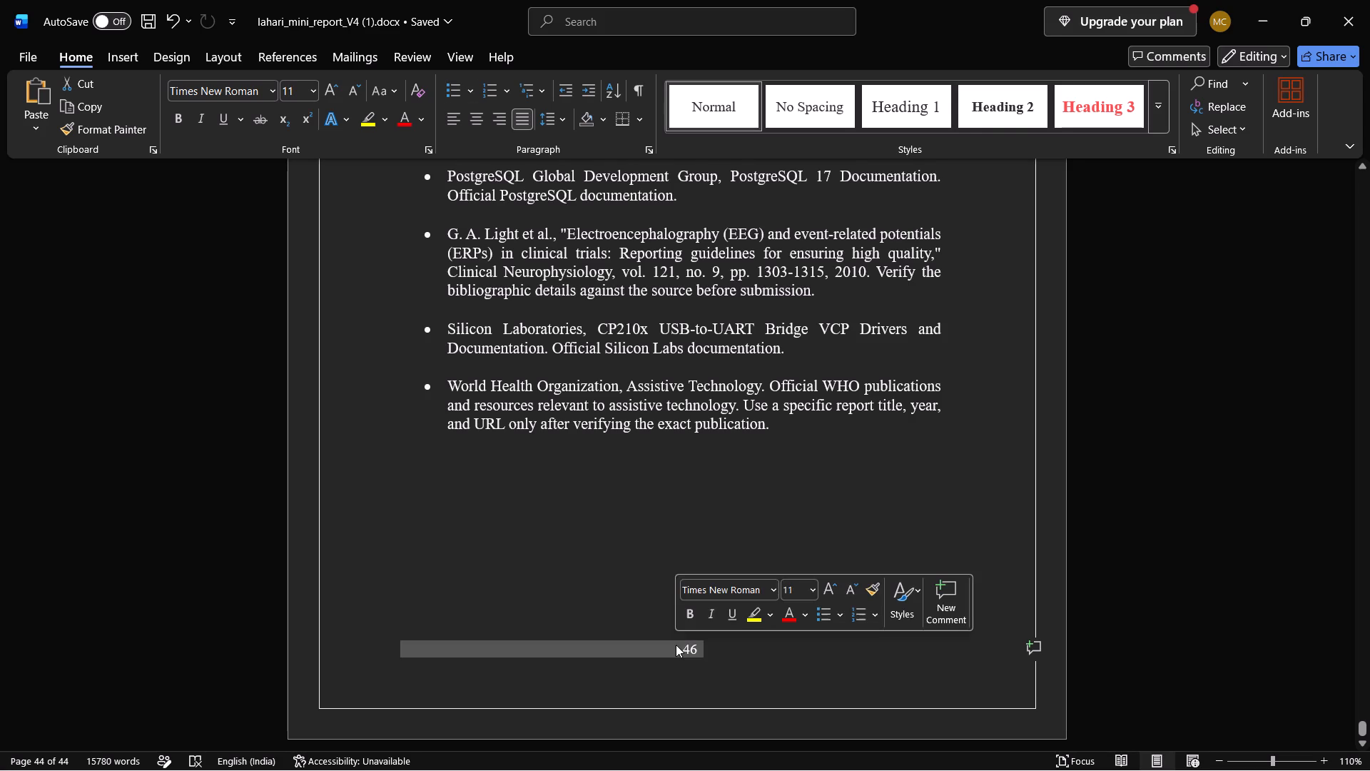
{"action": "left_click", "coordinate": [477, 124]}
{"action": "left_click", "coordinate": [687, 490]}
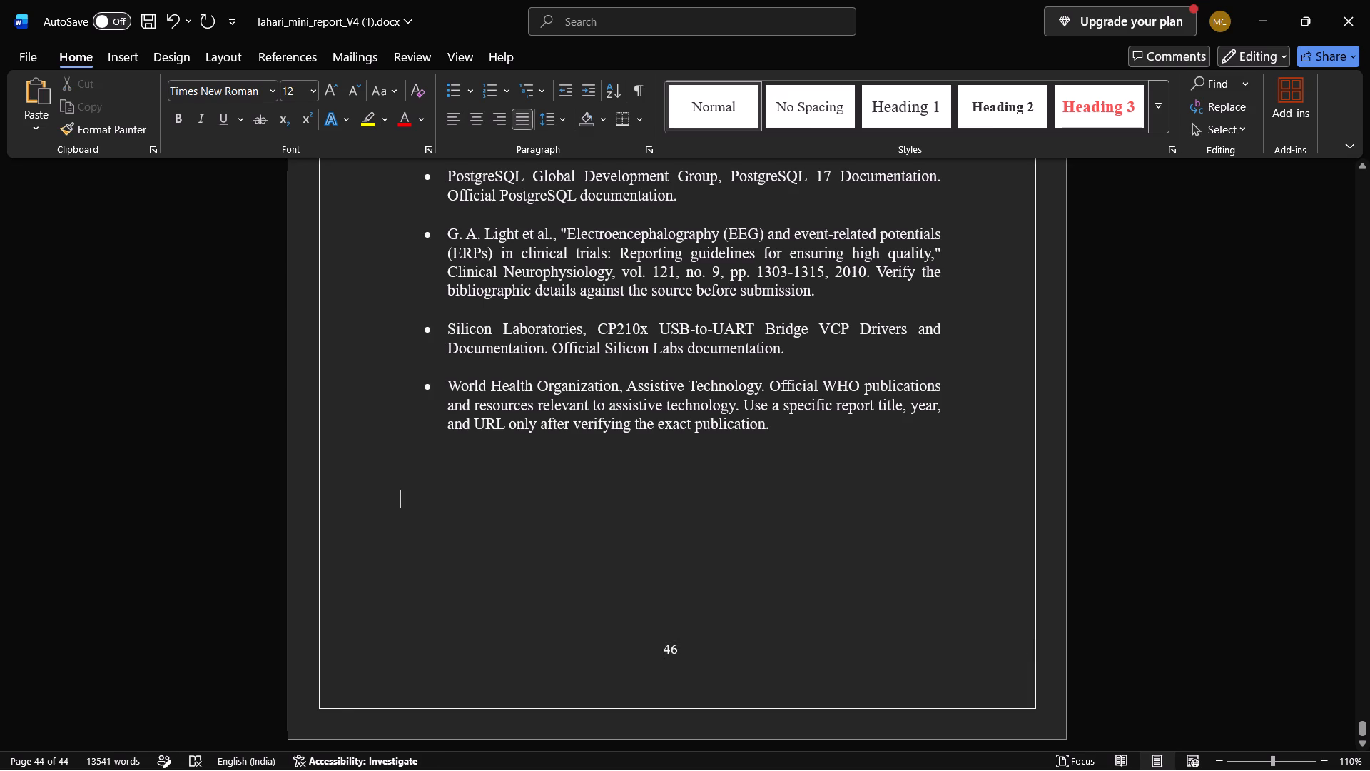
Change the font colour of the REFERENCES heading to standard blue, in line with the CONCLUSION heading.
{"action": "scroll", "coordinate": [687, 490], "scroll_direction": "up", "scroll_amount": 4}
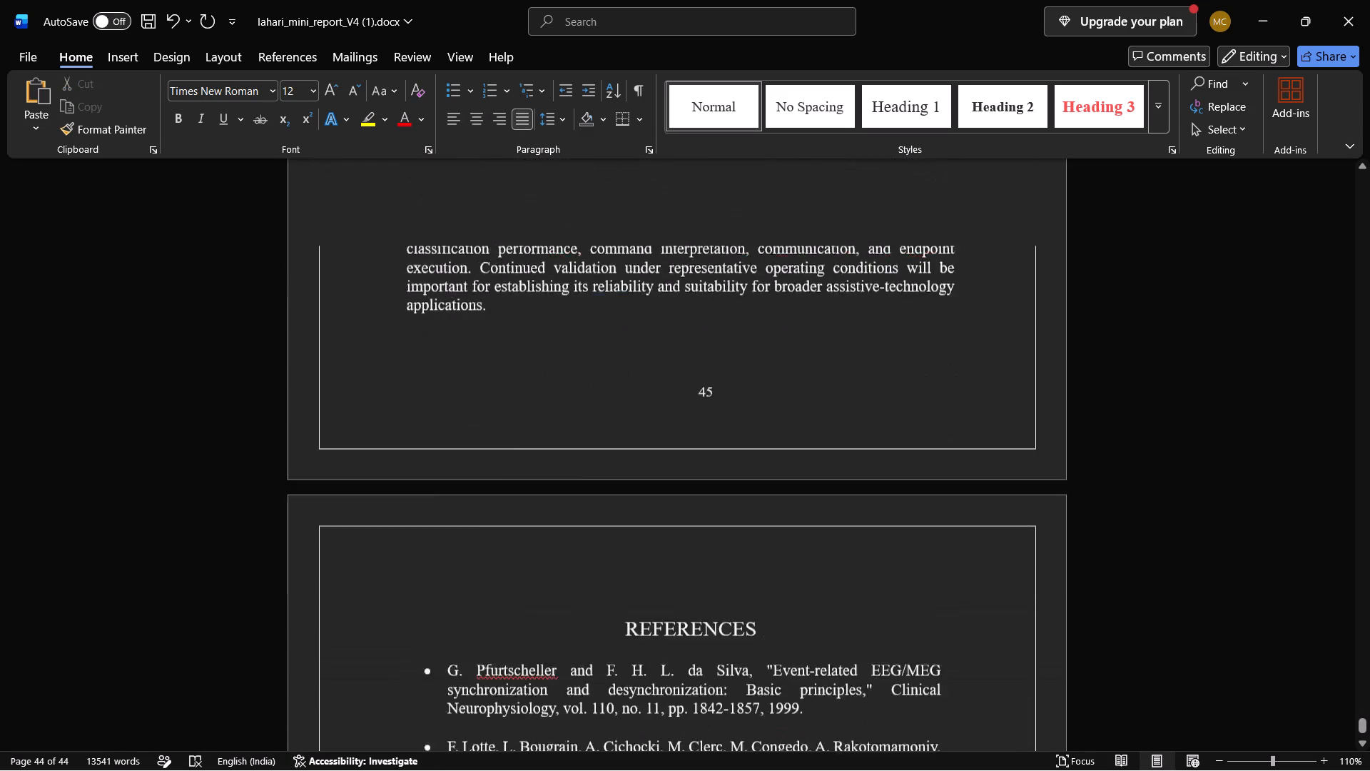
{"action": "scroll", "coordinate": [687, 490], "scroll_direction": "up", "scroll_amount": 2}
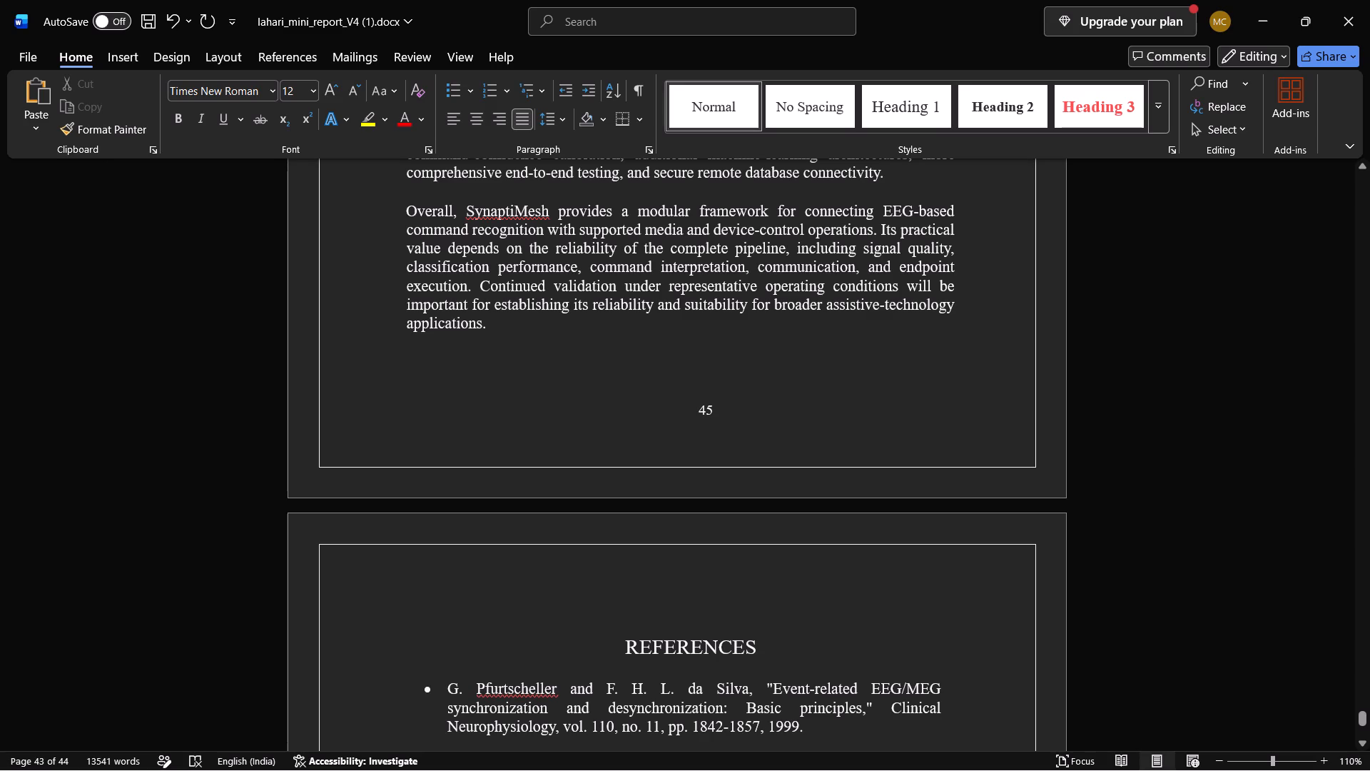
{"action": "left_click_drag", "start_coordinate": [766, 648], "coordinate": [602, 649]}
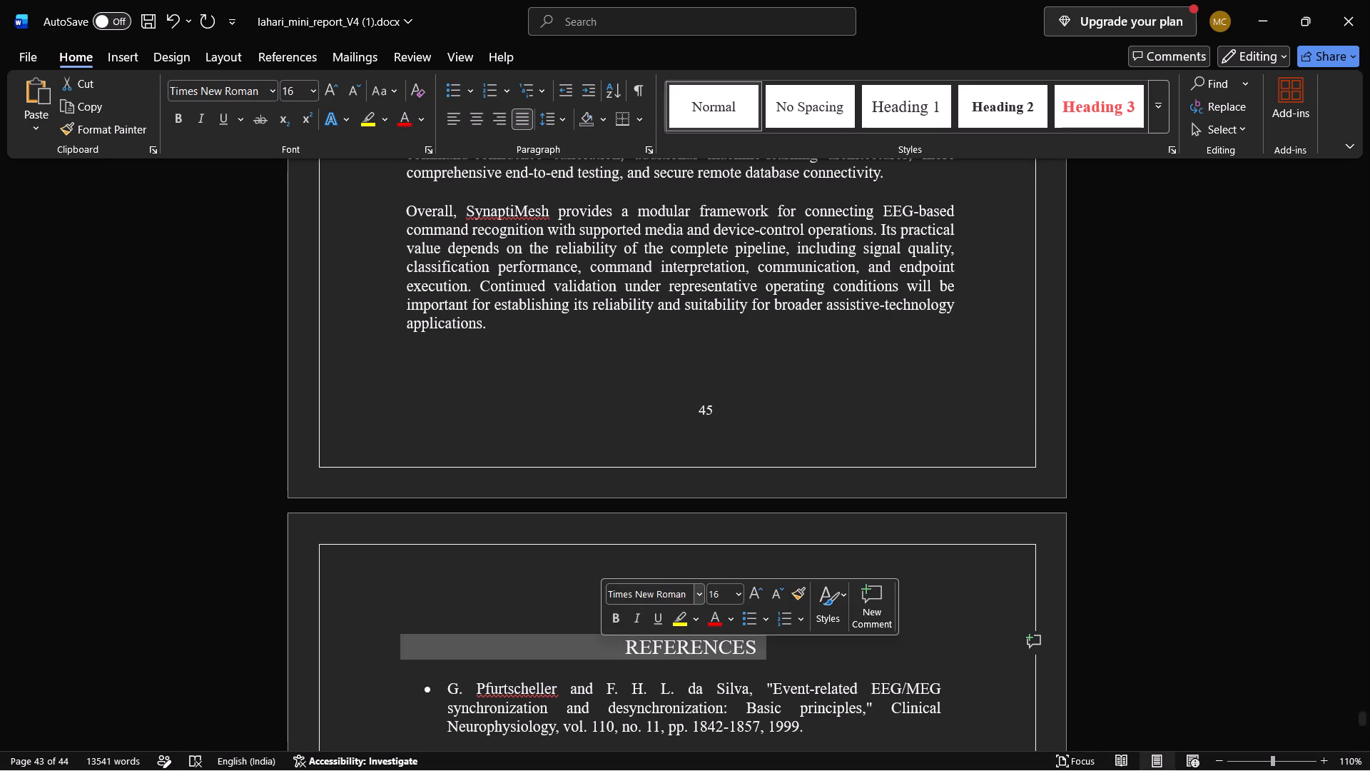
{"action": "left_click", "coordinate": [714, 618]}
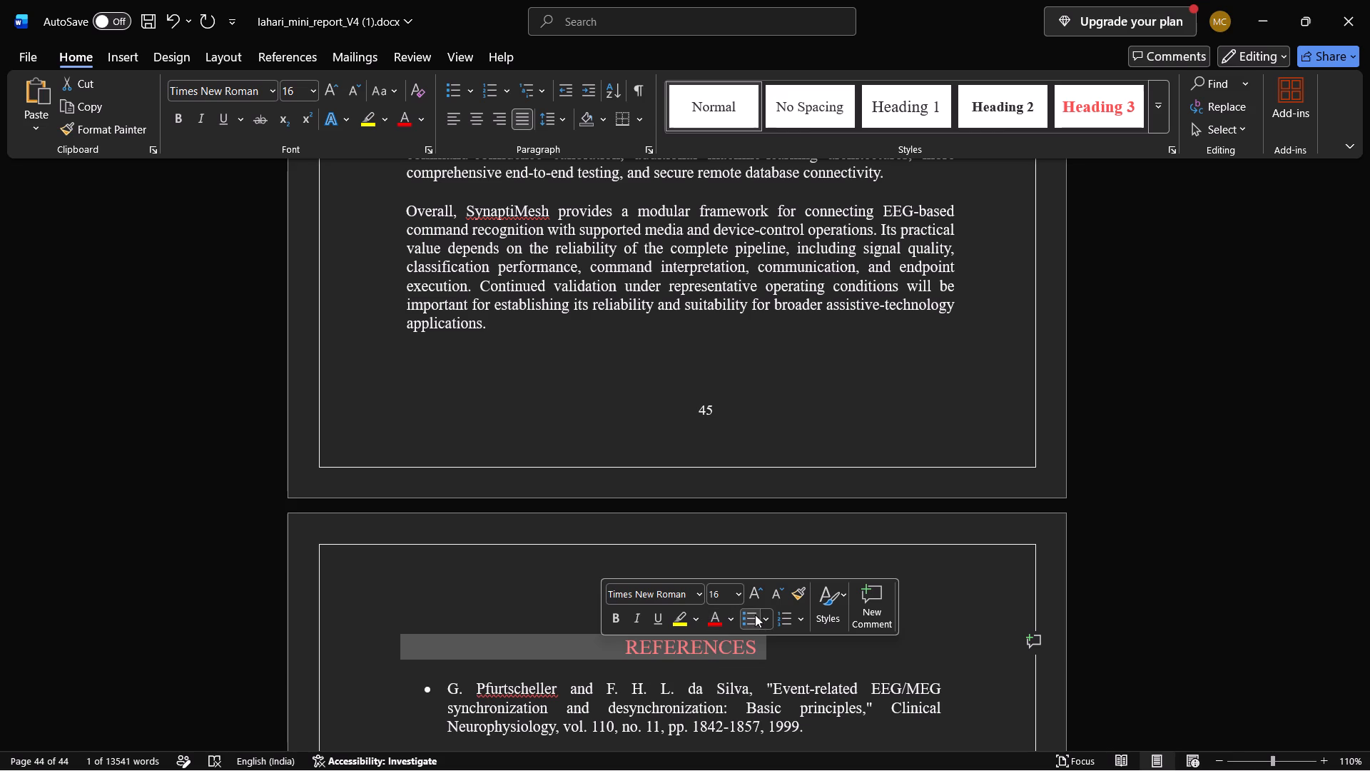
{"action": "left_click", "coordinate": [828, 598]}
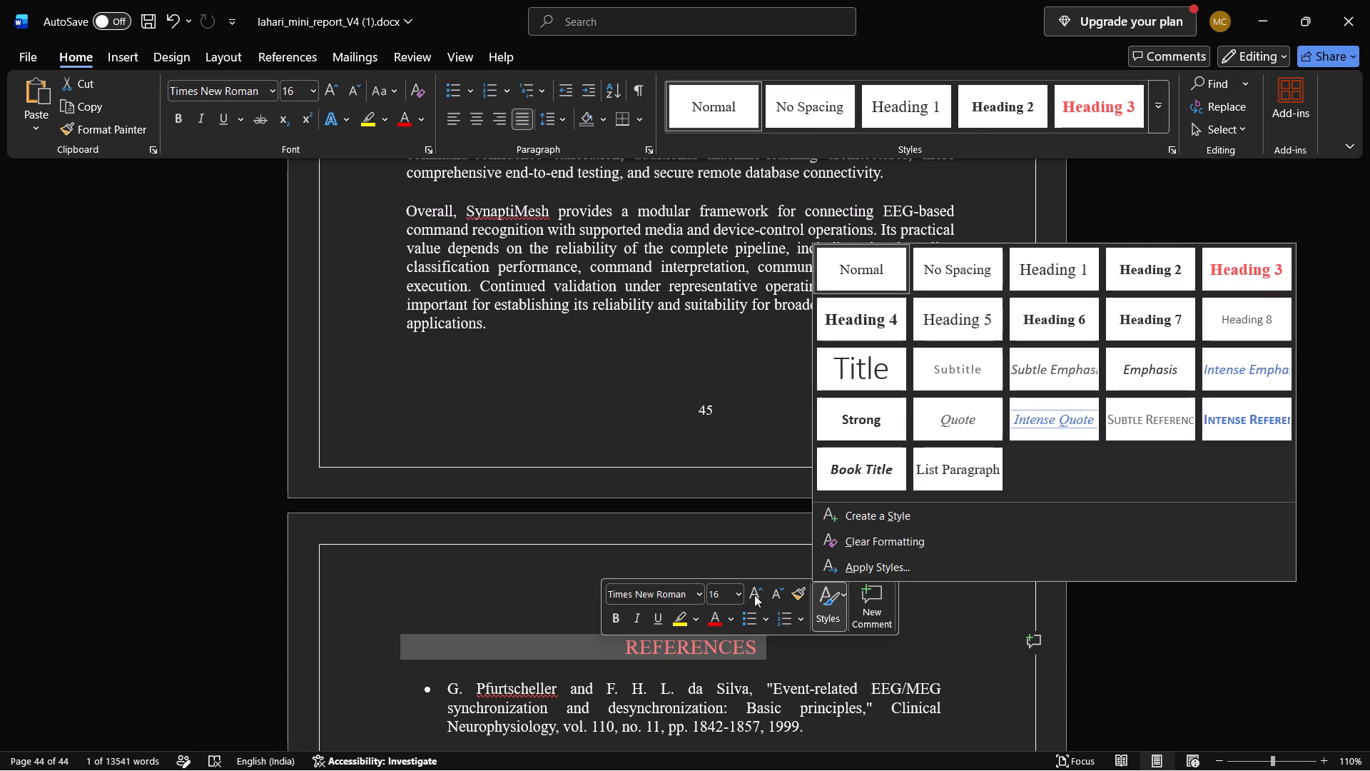
{"action": "left_click", "coordinate": [727, 620]}
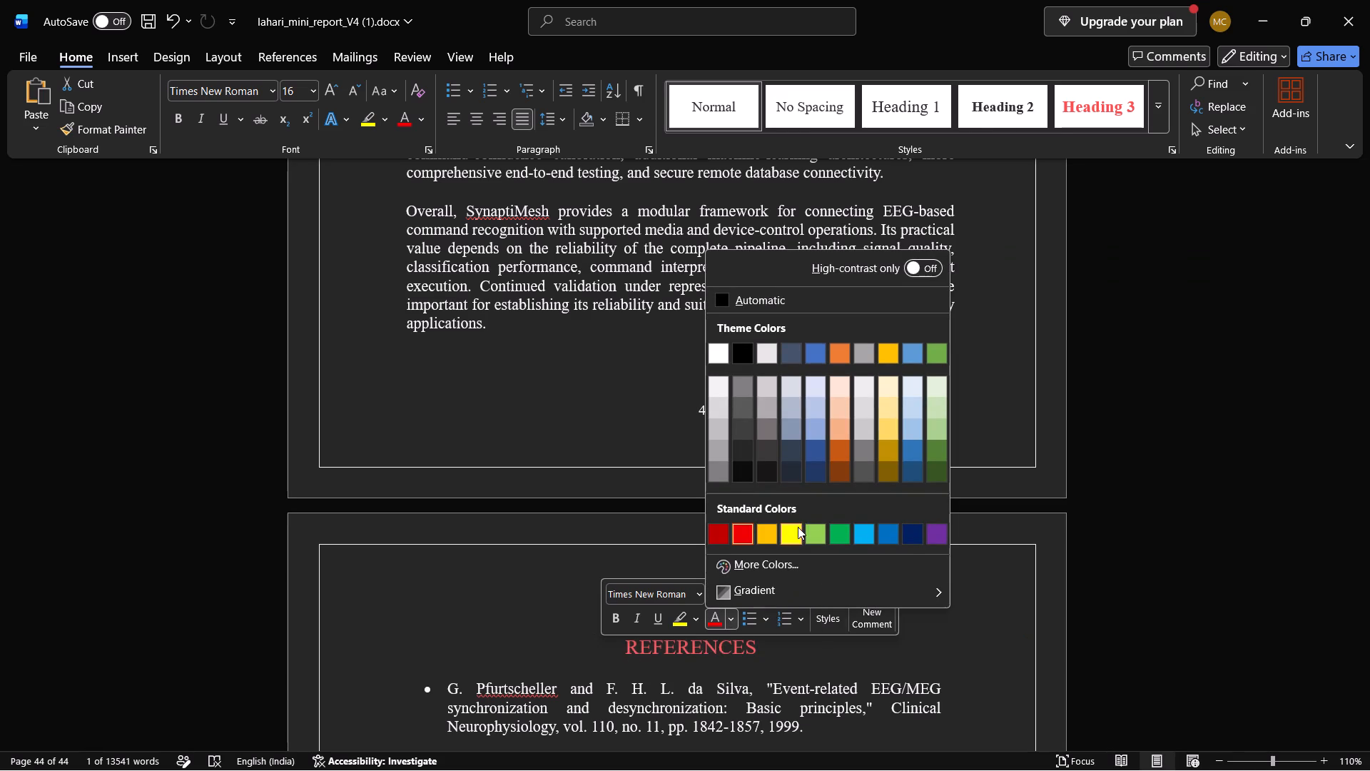
{"action": "left_click", "coordinate": [893, 529]}
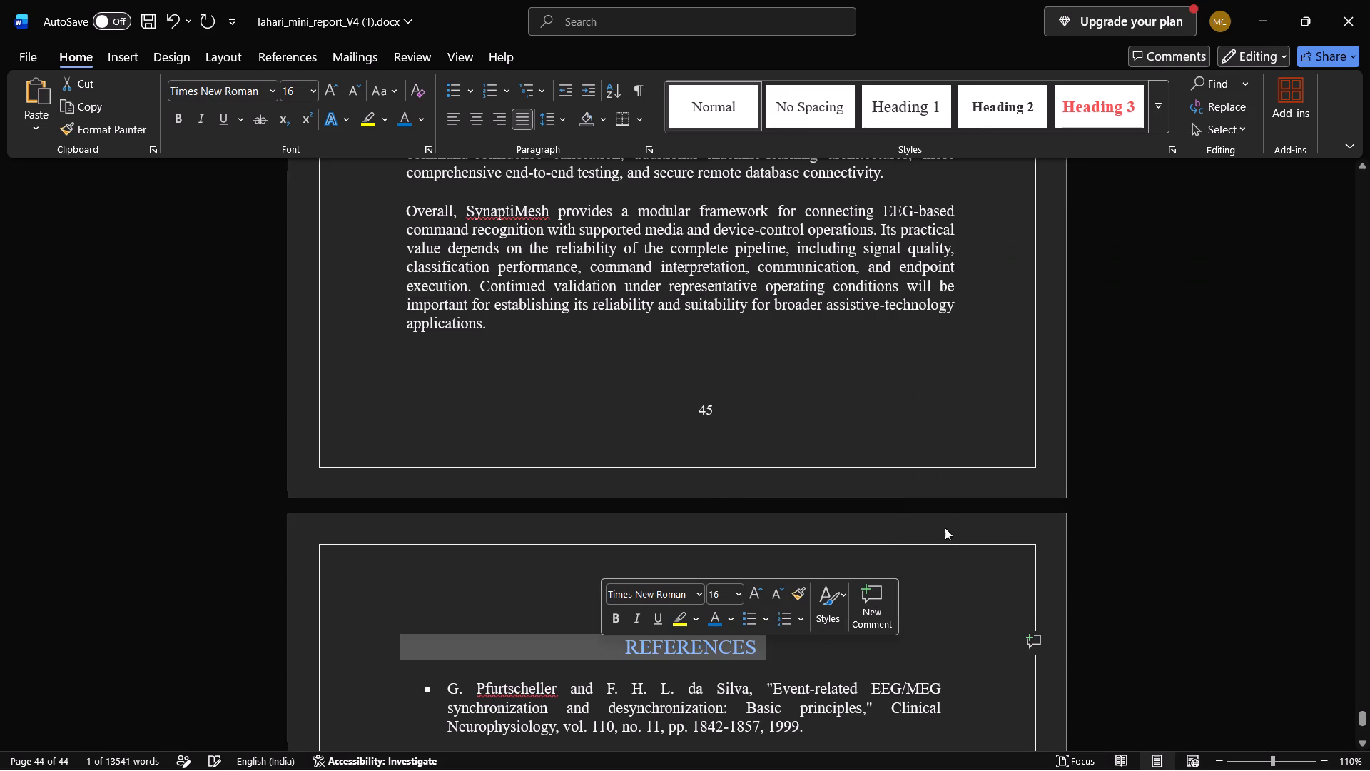
{"action": "left_click", "coordinate": [992, 573]}
Review the report's closing pages, from the 8.4 SYSTEM_EVENTS TABLE section through the end of the References page.
{"action": "scroll", "coordinate": [992, 573], "scroll_direction": "down", "scroll_amount": 1}
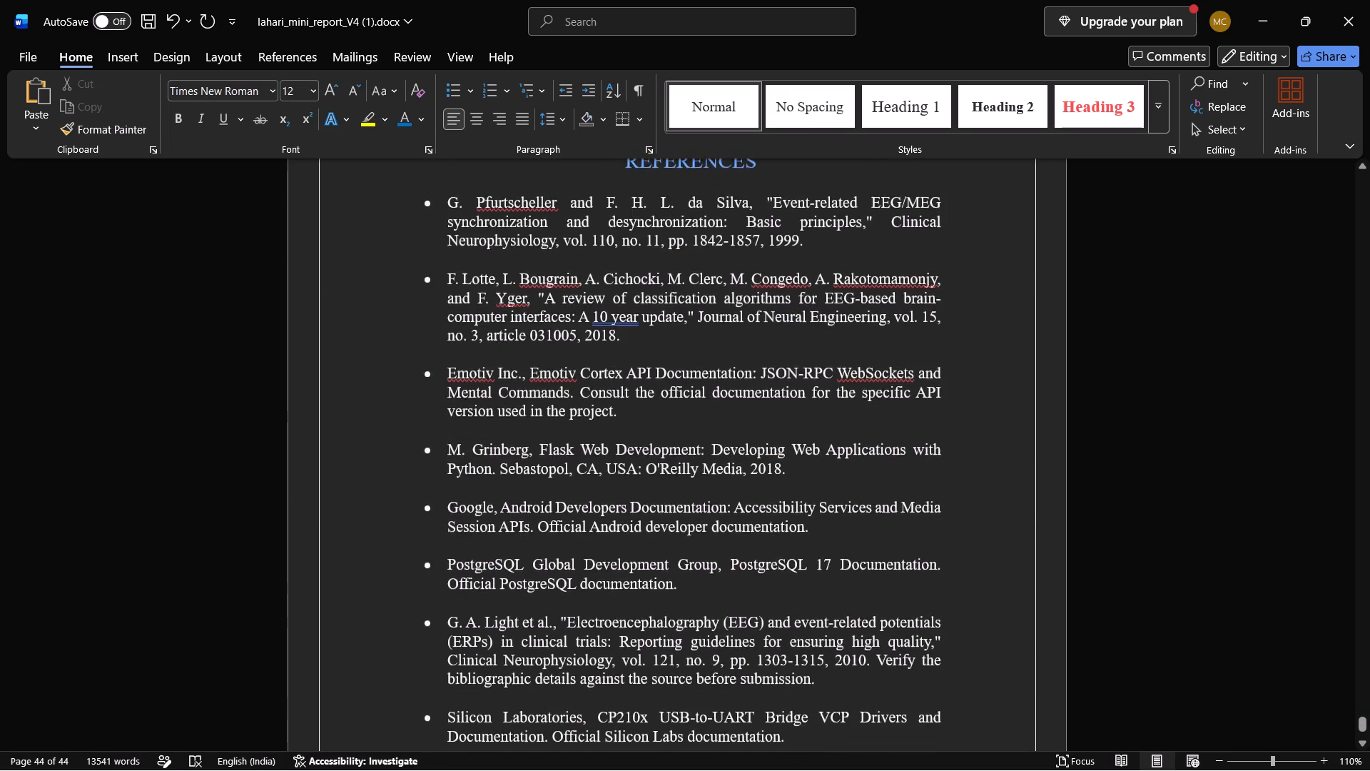
{"action": "scroll", "coordinate": [992, 573], "scroll_direction": "down", "scroll_amount": 1}
{"action": "scroll", "coordinate": [992, 573], "scroll_direction": "up", "scroll_amount": 6}
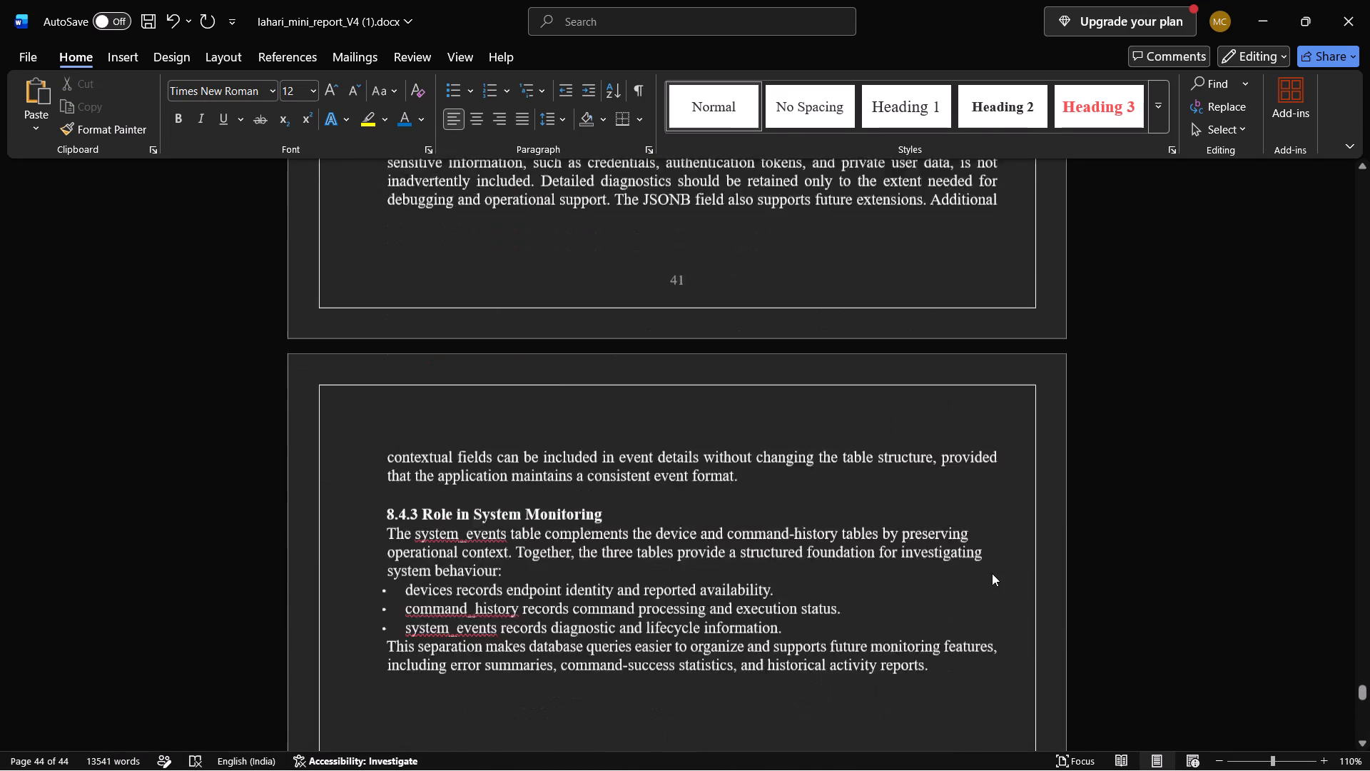
{"action": "scroll", "coordinate": [992, 573], "scroll_direction": "up", "scroll_amount": 5}
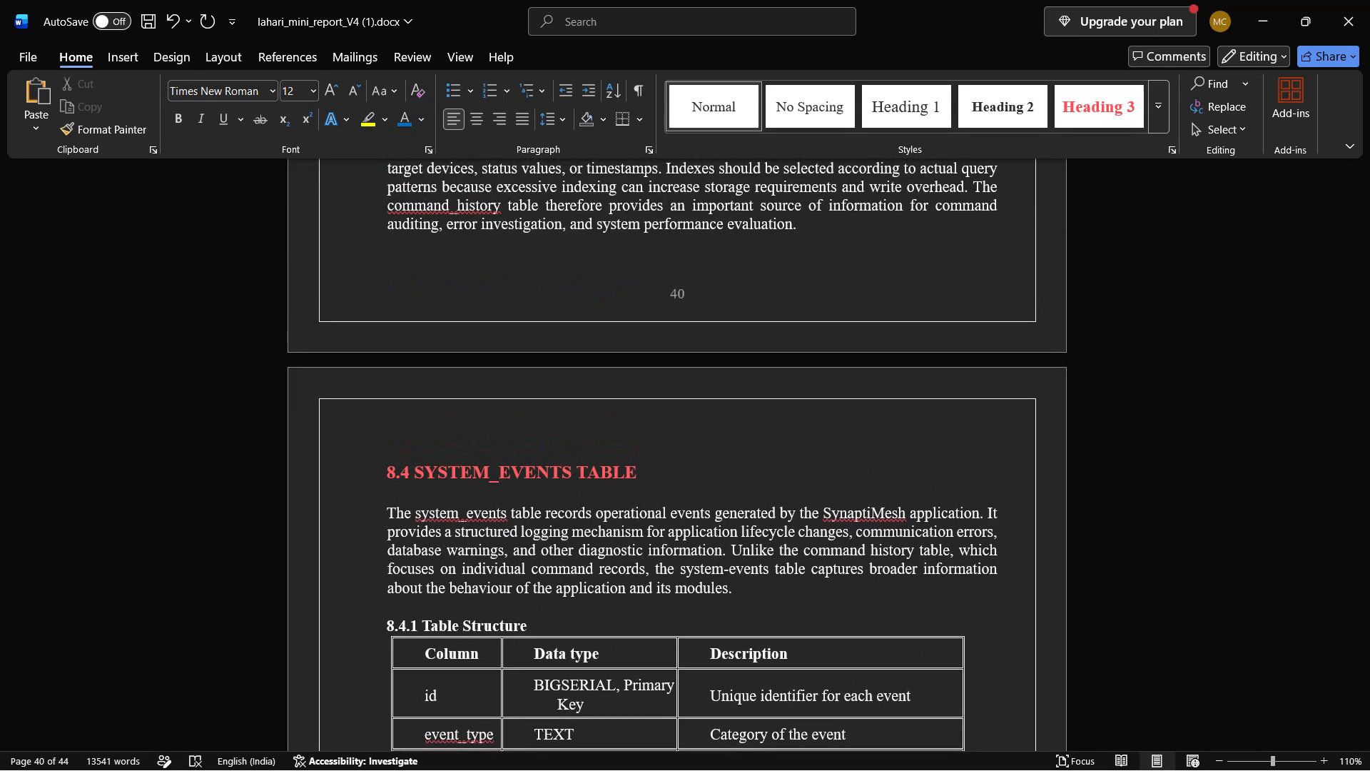
{"action": "scroll", "coordinate": [992, 573], "scroll_direction": "down", "scroll_amount": 3}
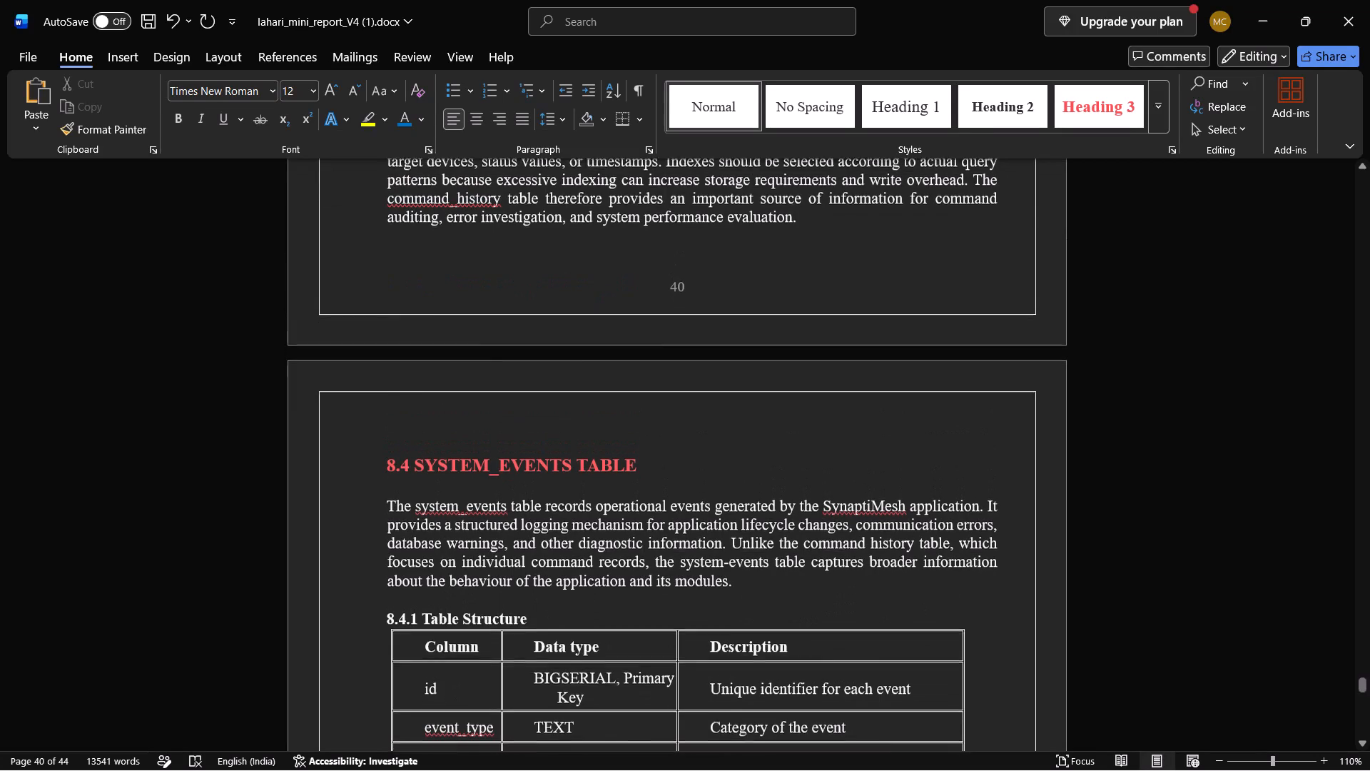
{"action": "scroll", "coordinate": [992, 573], "scroll_direction": "down", "scroll_amount": 16}
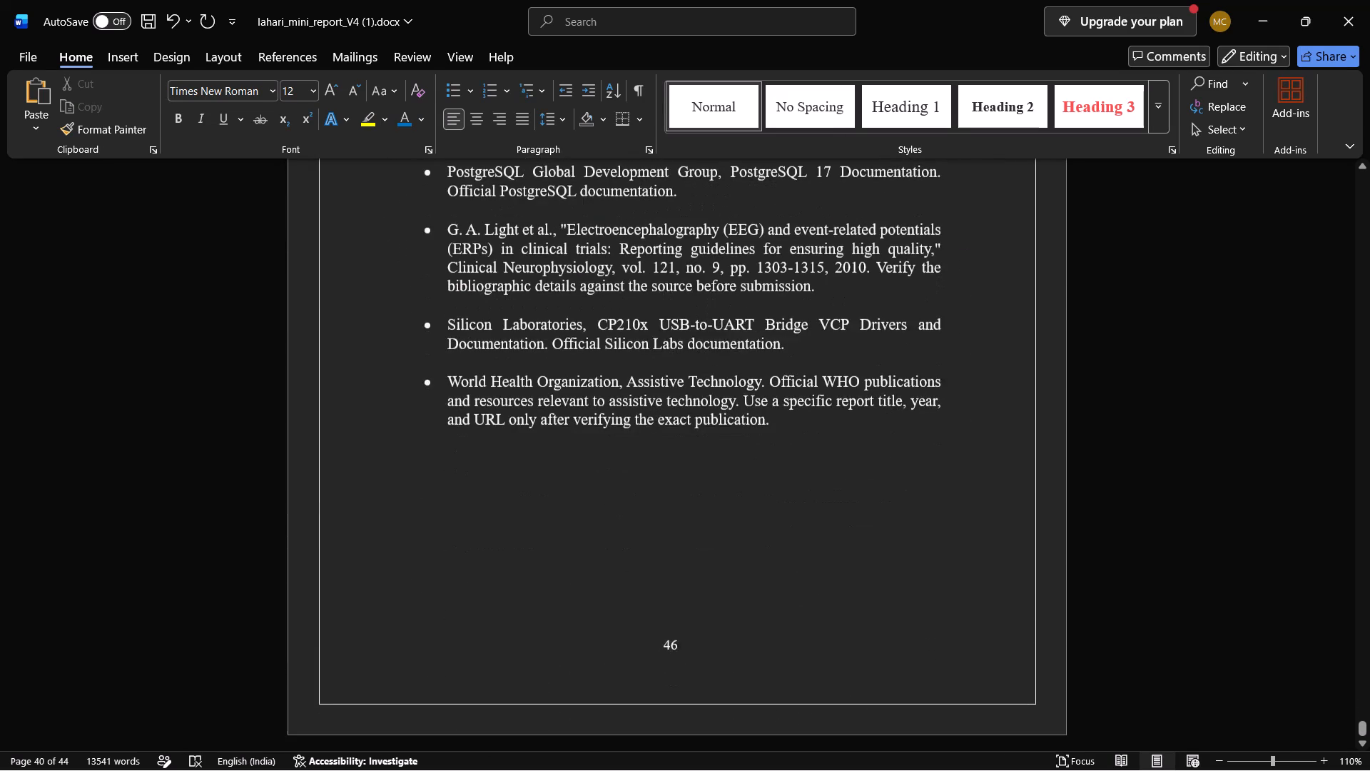
Examine the report's title page, from the project title and submission details to the college name and academic year.
{"action": "scroll", "coordinate": [992, 573], "scroll_direction": "up", "scroll_amount": 20}
{"action": "scroll", "coordinate": [992, 573], "scroll_direction": "up", "scroll_amount": 15}
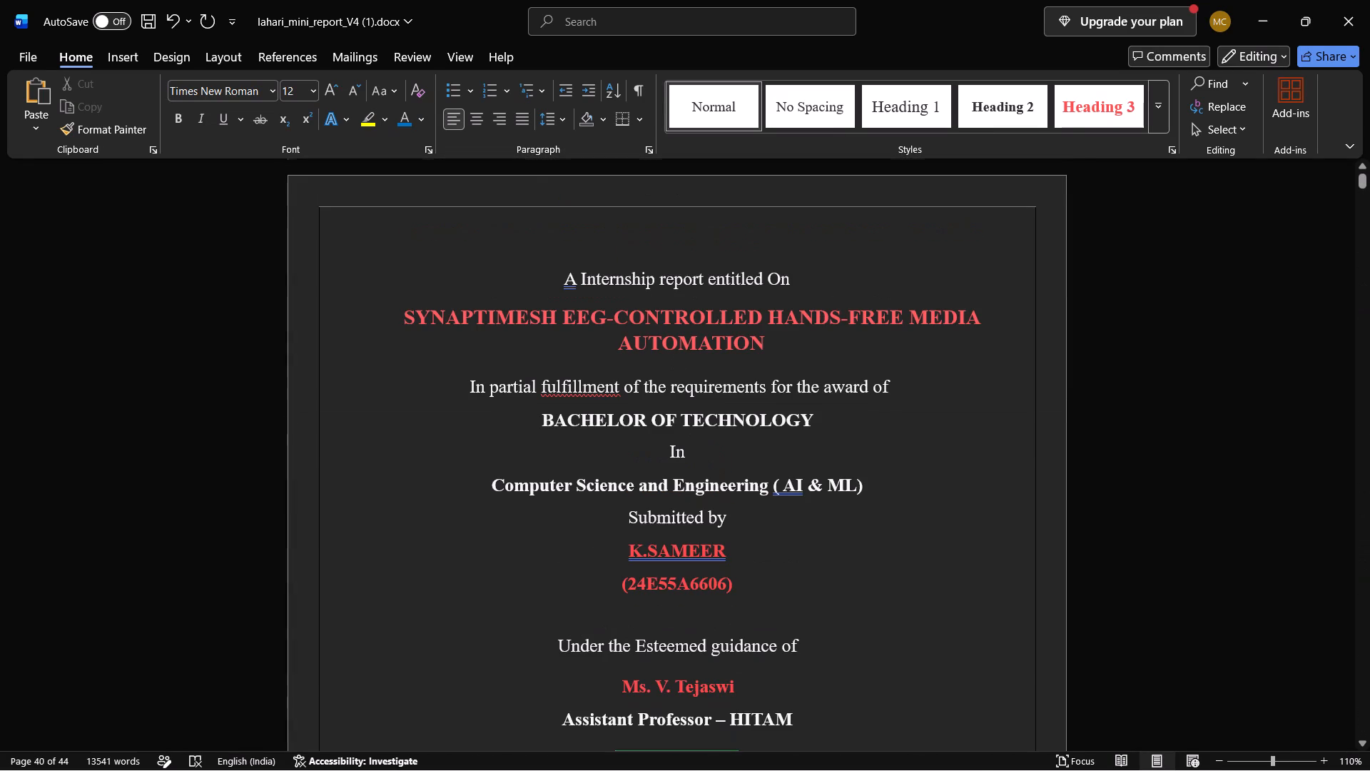
{"action": "scroll", "coordinate": [992, 573], "scroll_direction": "up", "scroll_amount": 11}
{"action": "scroll", "coordinate": [992, 573], "scroll_direction": "down", "scroll_amount": 2}
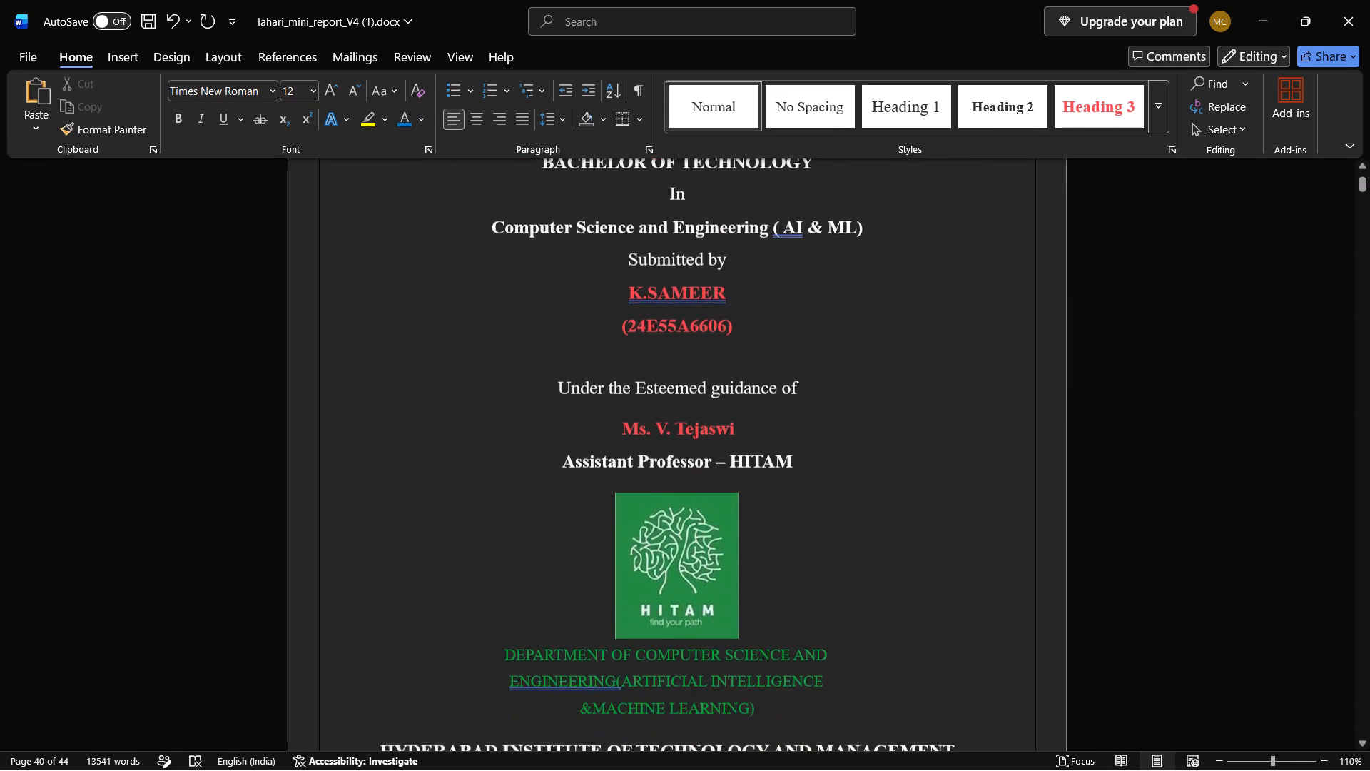
{"action": "scroll", "coordinate": [992, 573], "scroll_direction": "down", "scroll_amount": 1}
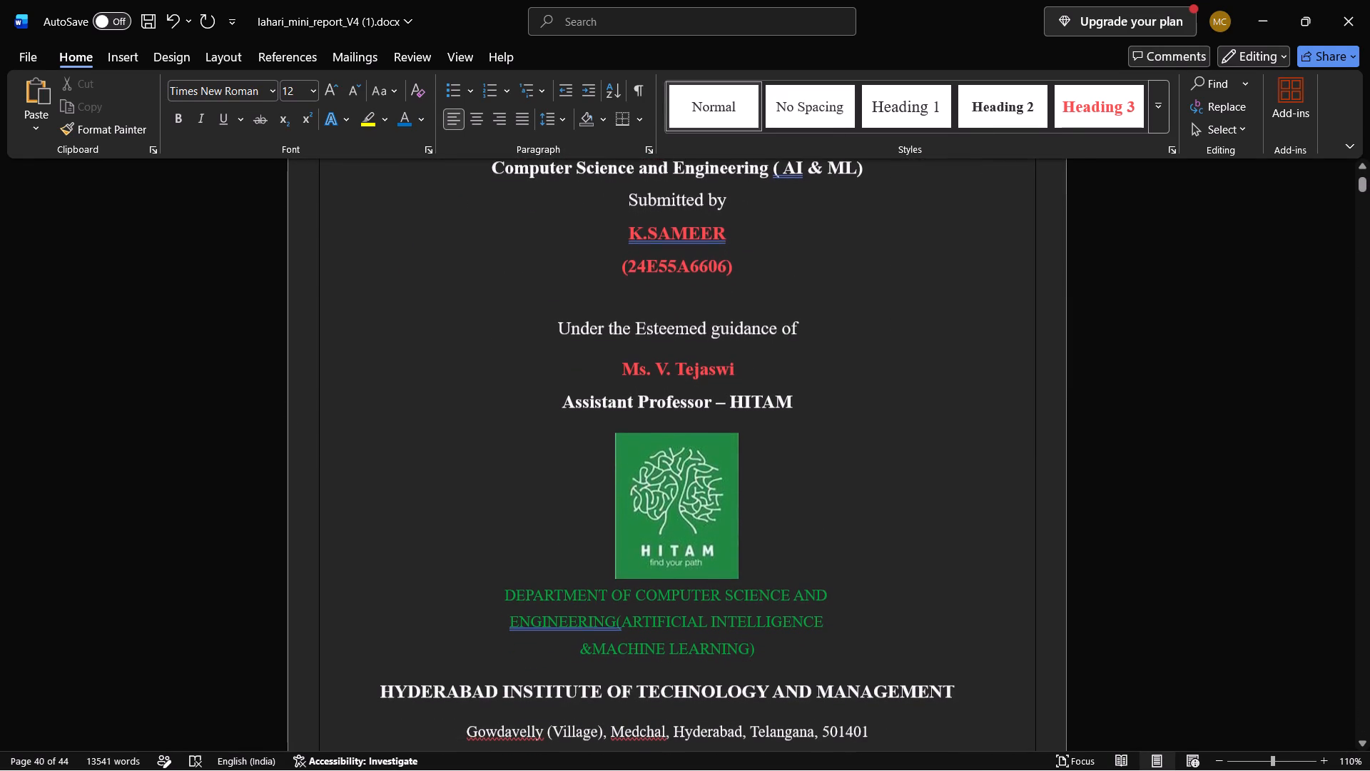
{"action": "scroll", "coordinate": [992, 573], "scroll_direction": "down", "scroll_amount": 1}
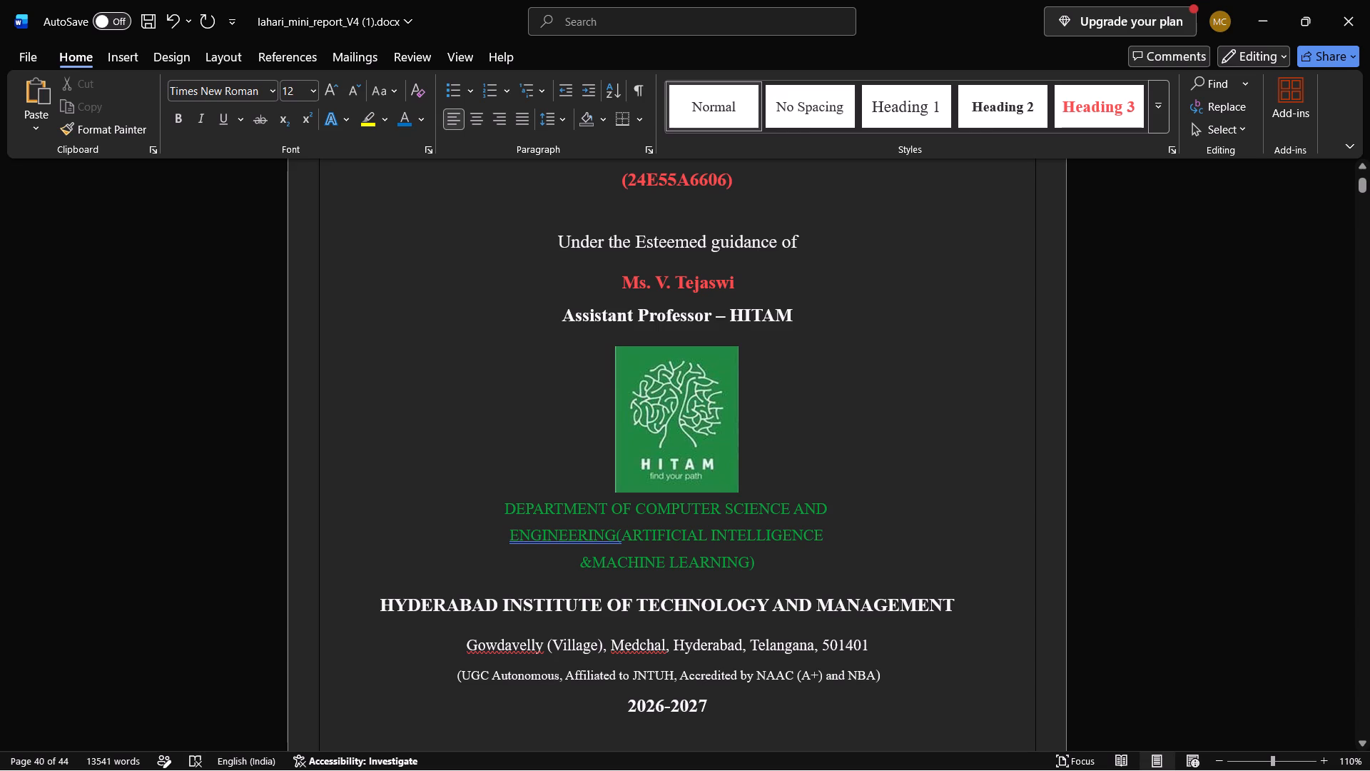
{"action": "scroll", "coordinate": [622, 253], "scroll_direction": "down", "scroll_amount": 3}
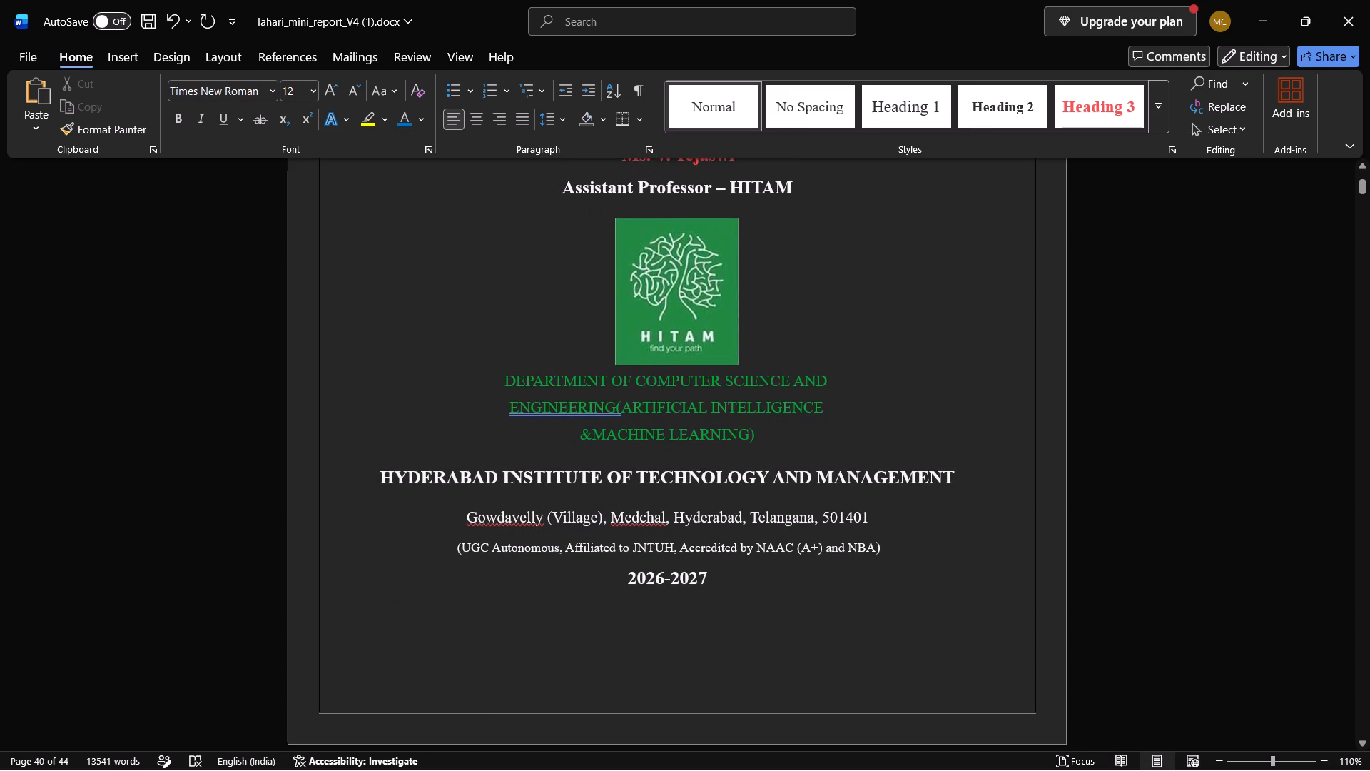
{"action": "scroll", "coordinate": [659, 430], "scroll_direction": "down", "scroll_amount": 2}
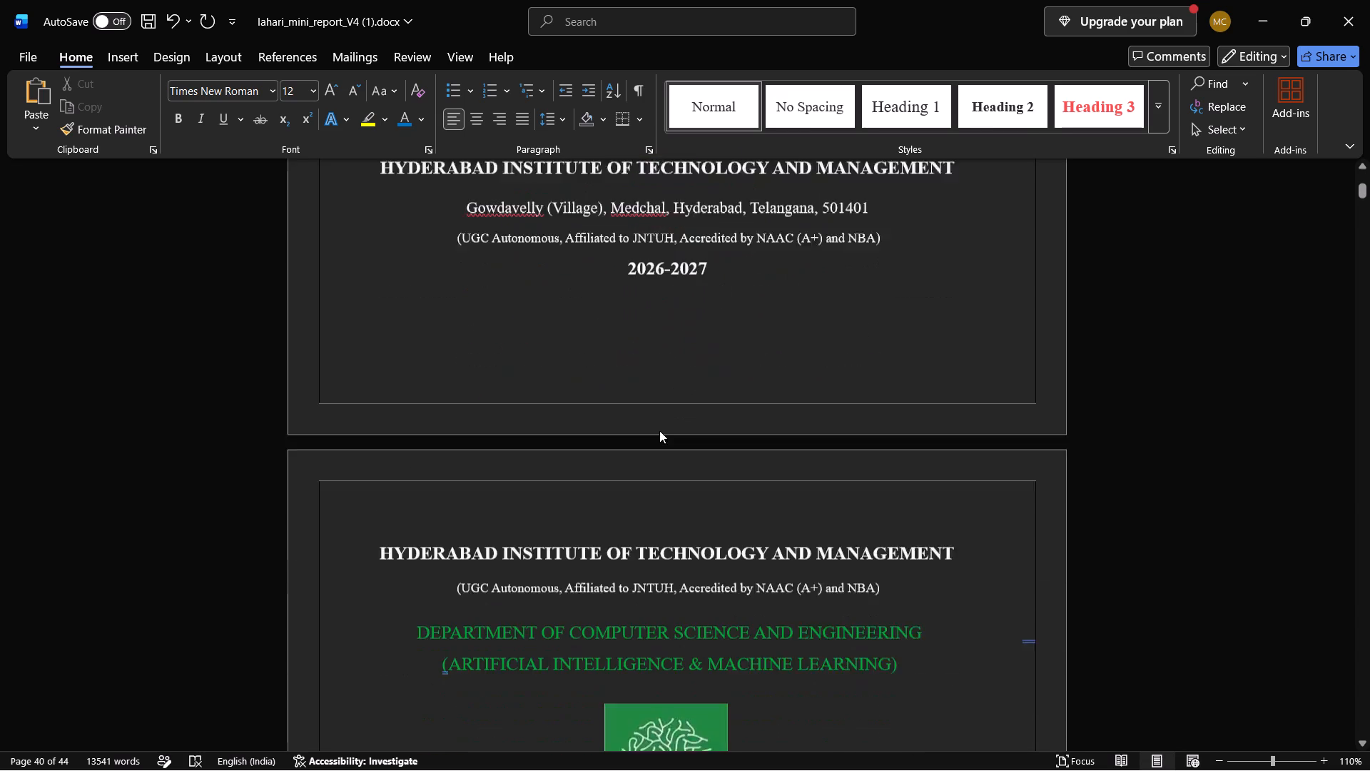
Review the front matter after the title page, including the guide and examiner signature blocks, declaration and acknowledgement.
{"action": "scroll", "coordinate": [659, 430], "scroll_direction": "down", "scroll_amount": 2}
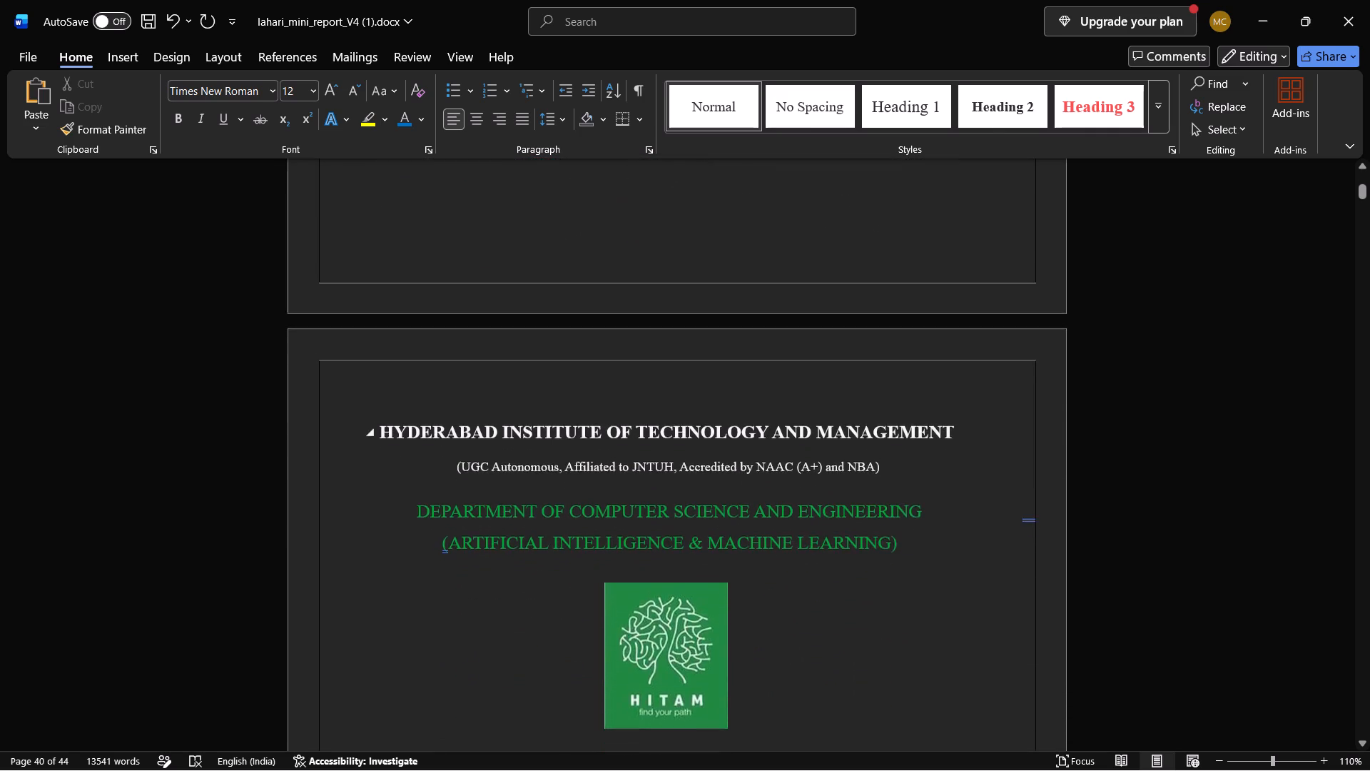
{"action": "scroll", "coordinate": [659, 430], "scroll_direction": "down", "scroll_amount": 3}
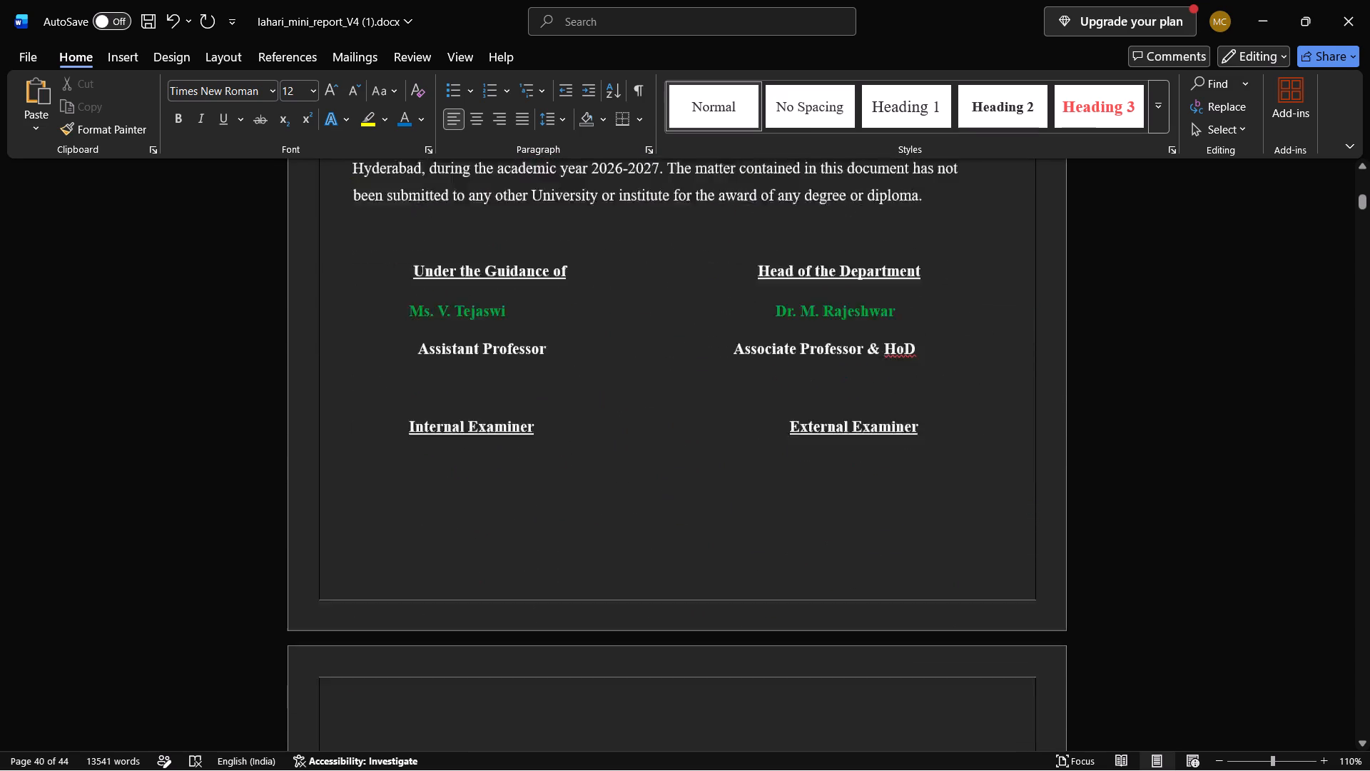
{"action": "scroll", "coordinate": [659, 430], "scroll_direction": "down", "scroll_amount": 3}
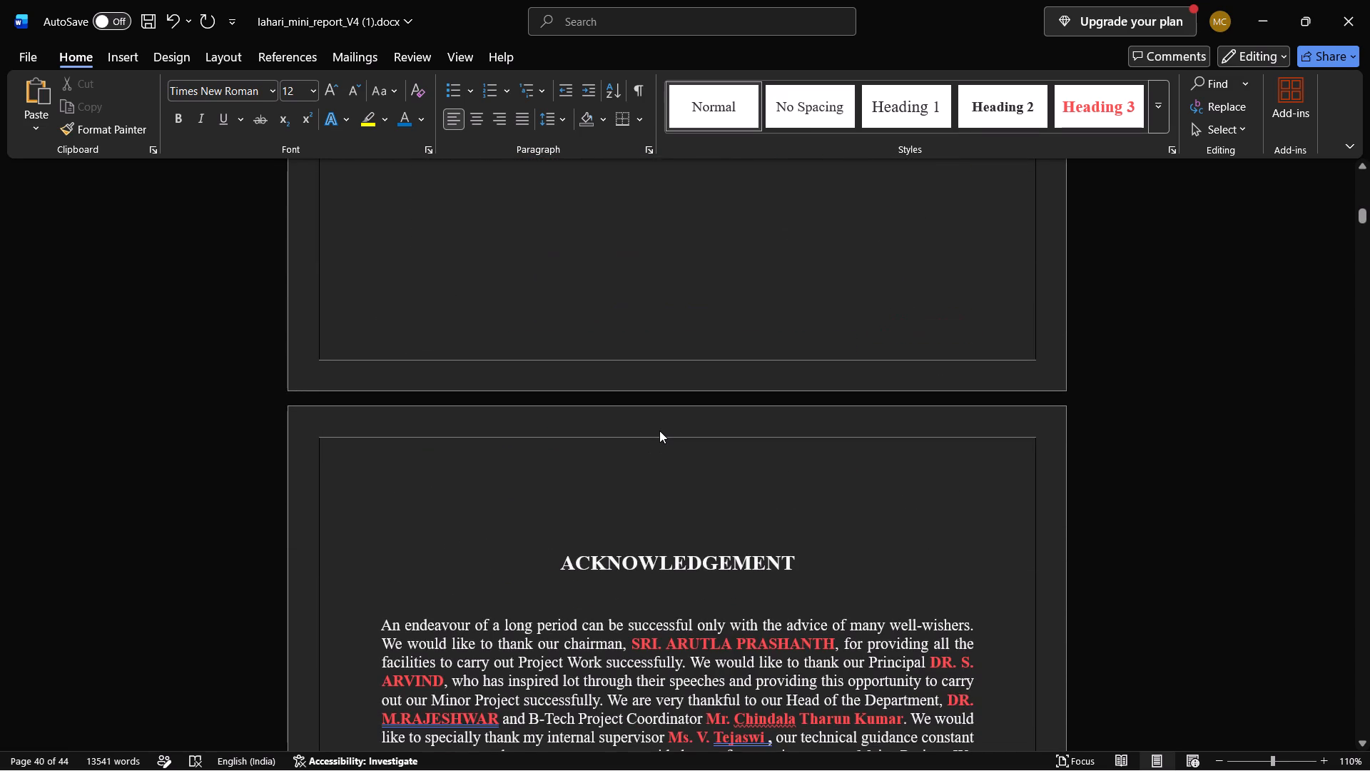
{"action": "scroll", "coordinate": [659, 430], "scroll_direction": "down", "scroll_amount": 2}
Go back to the title page and re-examine the project title, submission details, guide, department, college name and academic year.
{"action": "scroll", "coordinate": [659, 430], "scroll_direction": "up", "scroll_amount": 3}
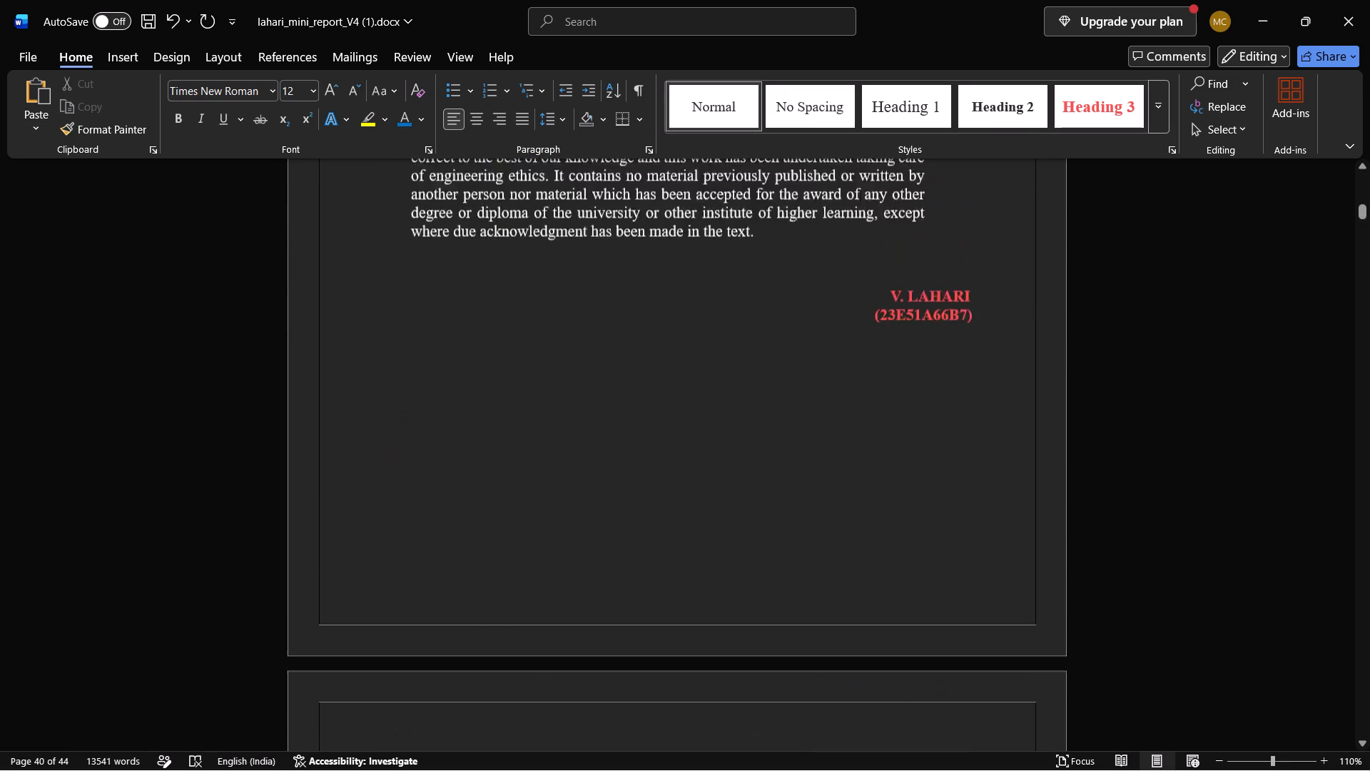
{"action": "scroll", "coordinate": [659, 430], "scroll_direction": "up", "scroll_amount": 5}
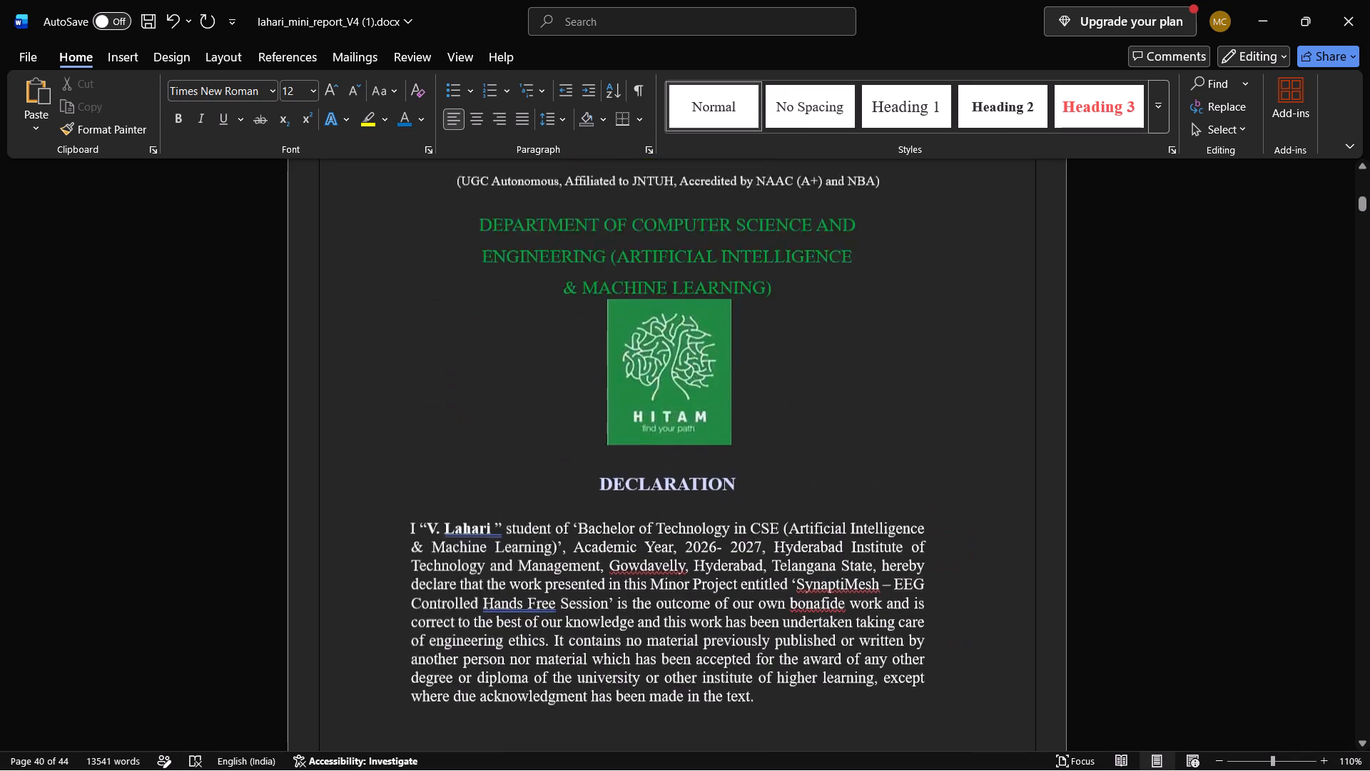
{"action": "scroll", "coordinate": [659, 430], "scroll_direction": "up", "scroll_amount": 9}
{"action": "scroll", "coordinate": [659, 430], "scroll_direction": "down", "scroll_amount": 1}
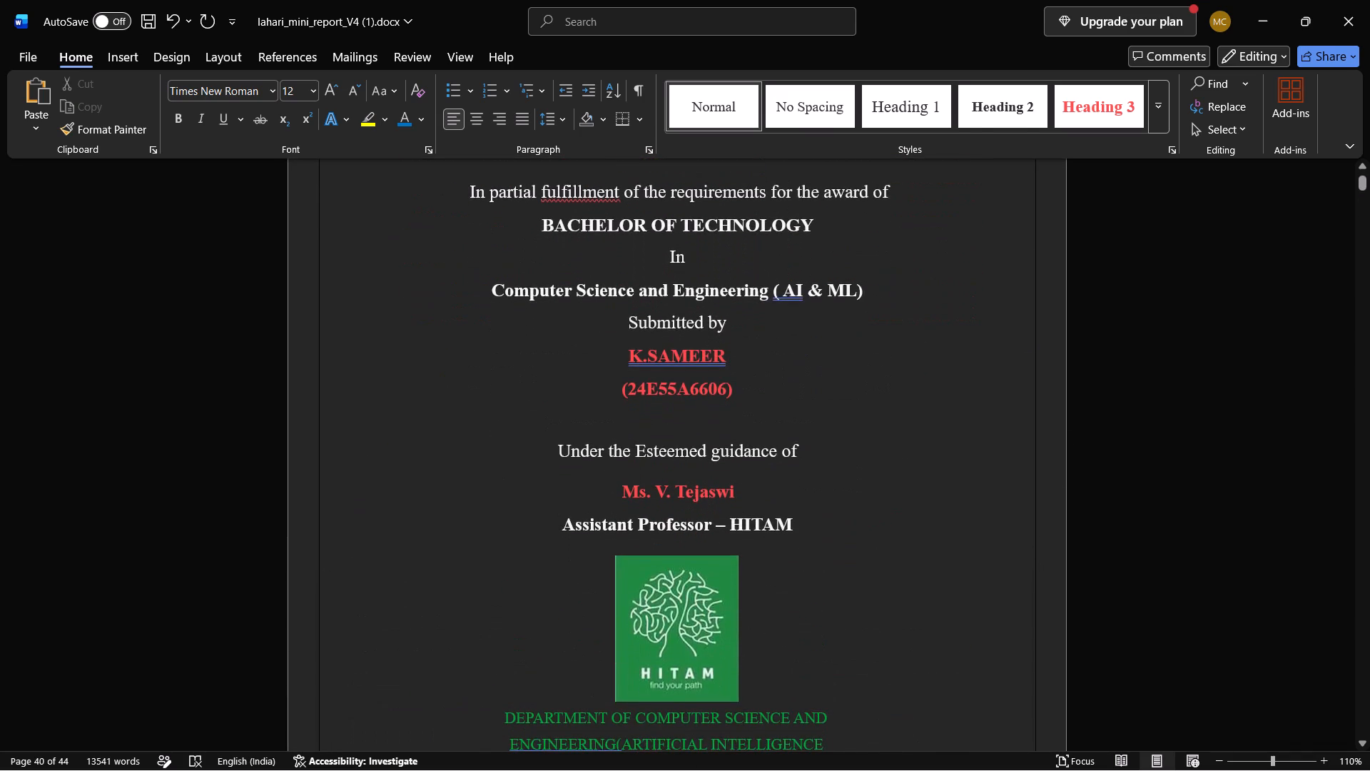
{"action": "scroll", "coordinate": [659, 430], "scroll_direction": "down", "scroll_amount": 1}
{"action": "scroll", "coordinate": [659, 430], "scroll_direction": "up", "scroll_amount": 5}
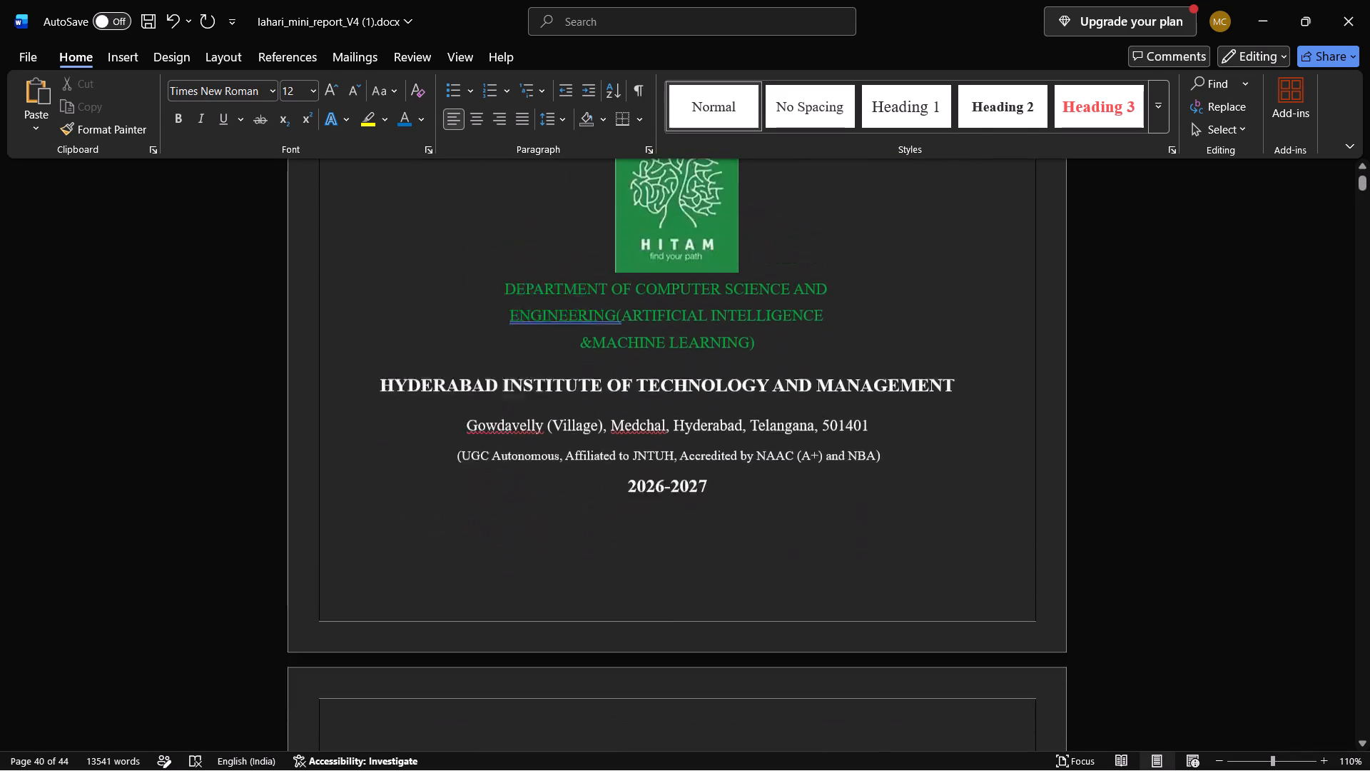
{"action": "scroll", "coordinate": [659, 430], "scroll_direction": "up", "scroll_amount": 3}
{"action": "scroll", "coordinate": [659, 430], "scroll_direction": "down", "scroll_amount": 1}
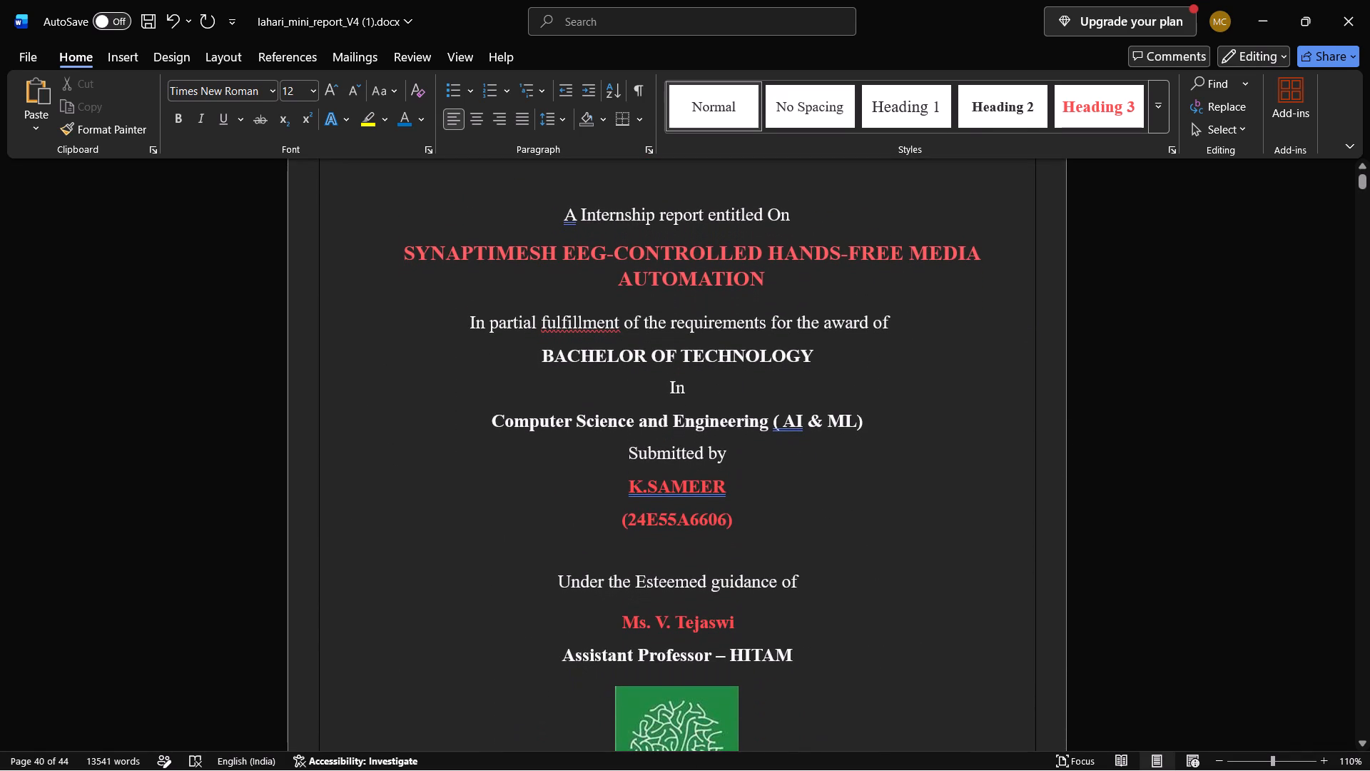
{"action": "scroll", "coordinate": [659, 430], "scroll_direction": "down", "scroll_amount": 3}
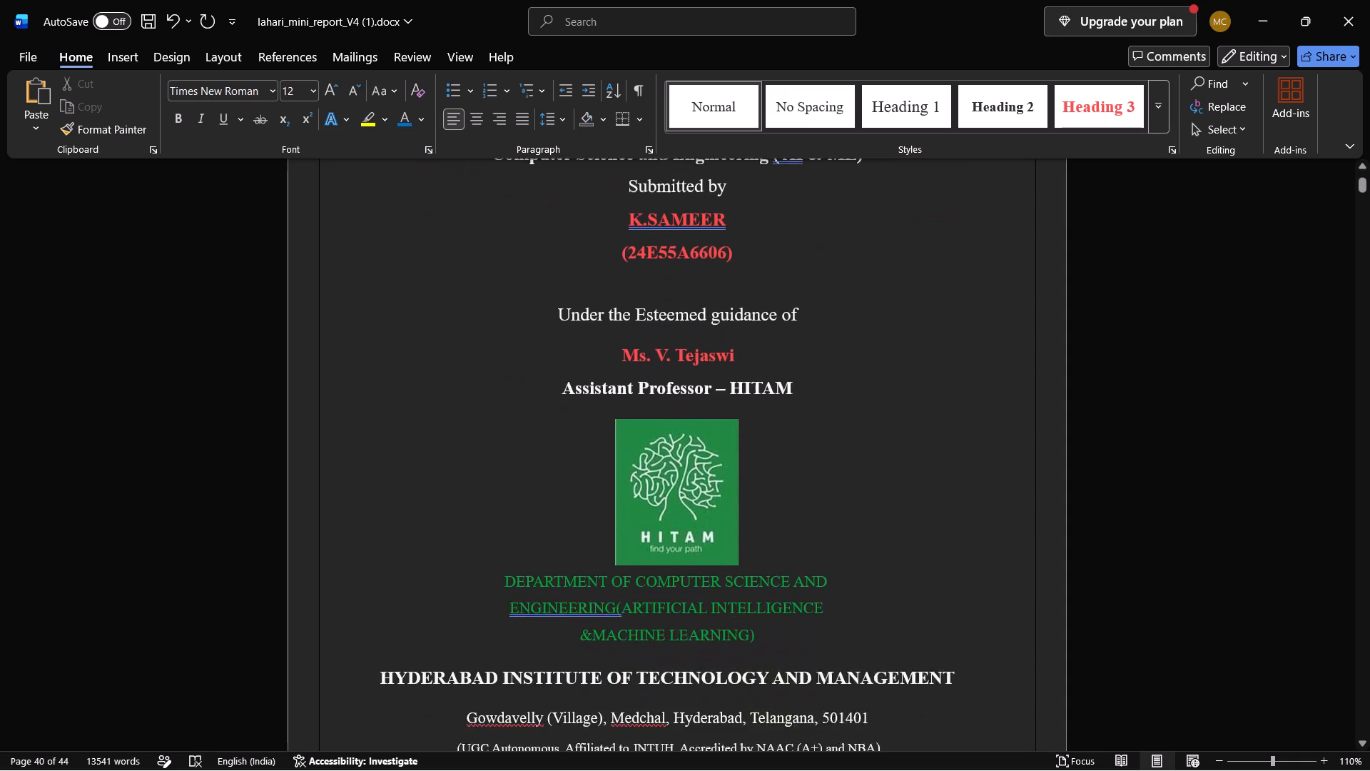
{"action": "scroll", "coordinate": [659, 430], "scroll_direction": "down", "scroll_amount": 4}
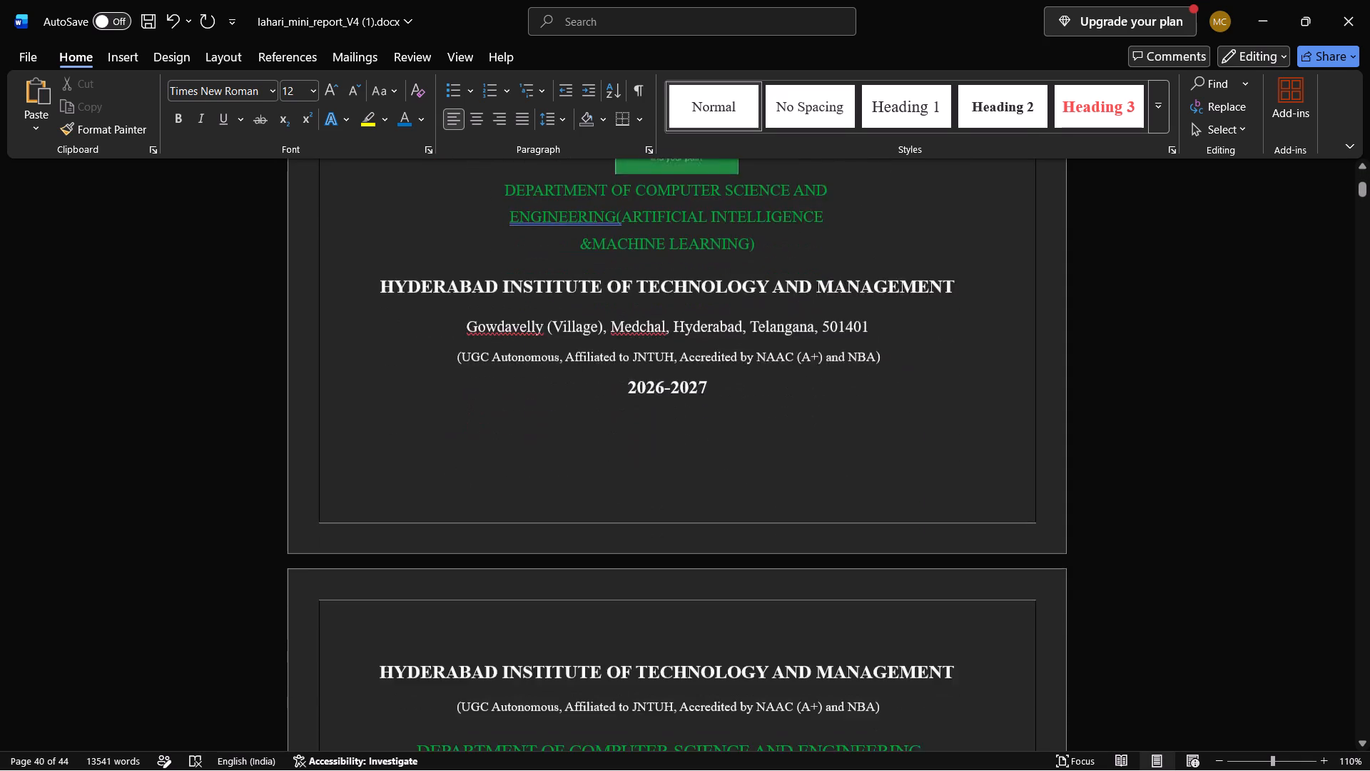
Examine the certificate page, including the project title, student details, academic year and the guide and department head signature blocks.
{"action": "scroll", "coordinate": [659, 430], "scroll_direction": "down", "scroll_amount": 4}
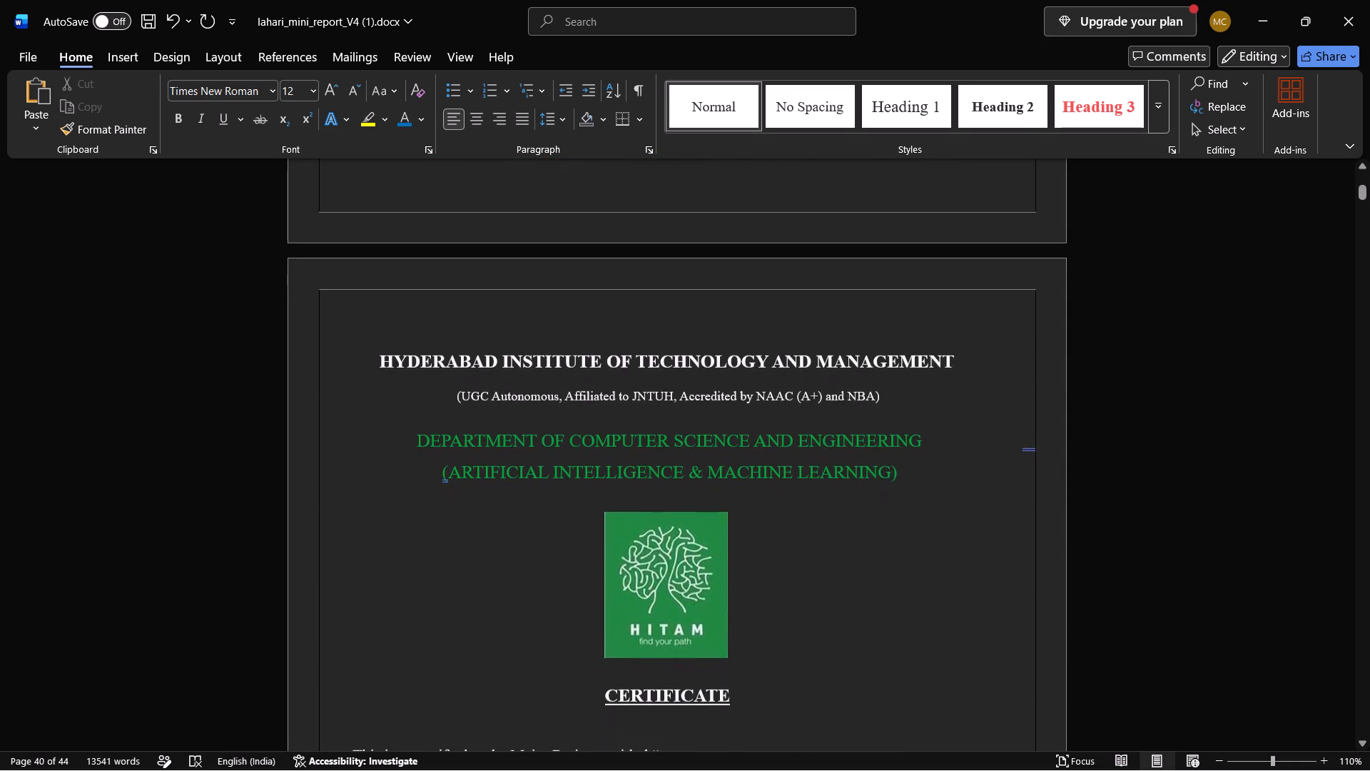
{"action": "scroll", "coordinate": [659, 430], "scroll_direction": "down", "scroll_amount": 2}
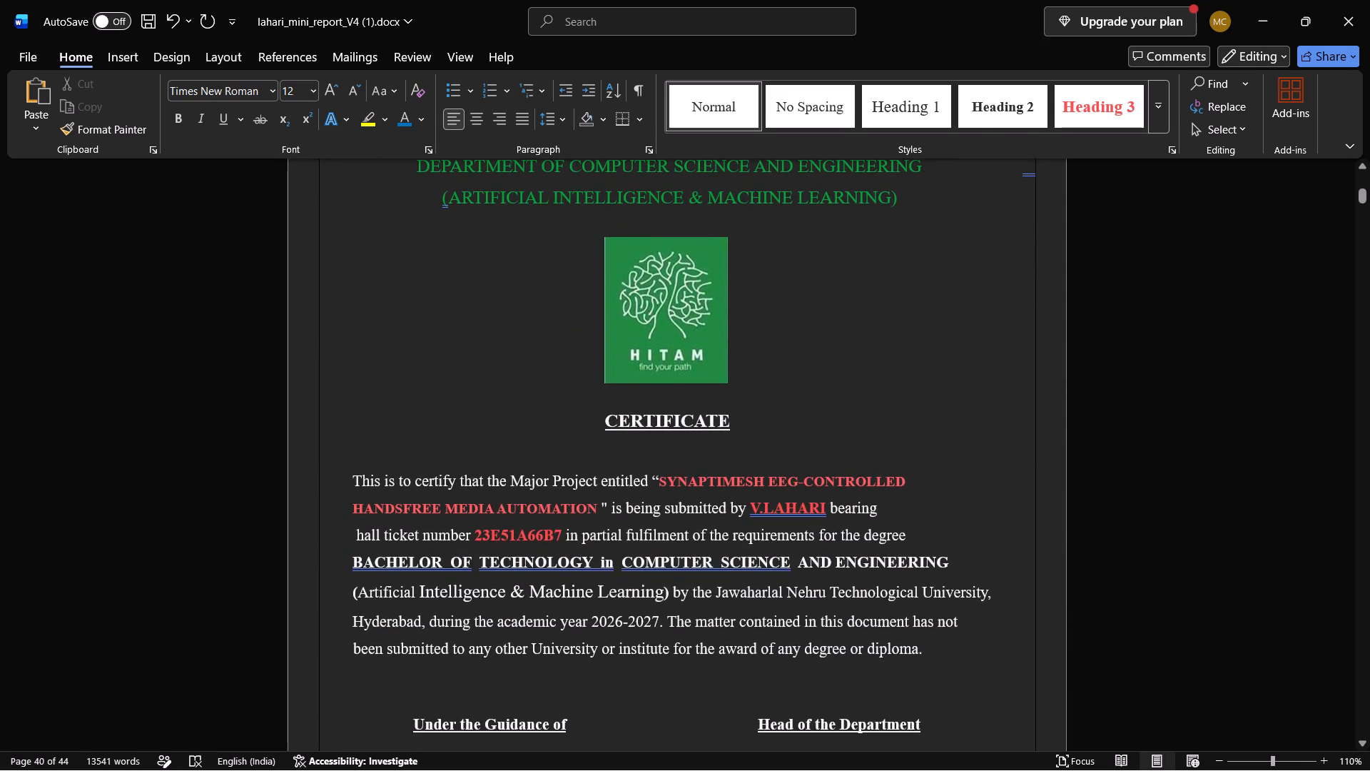
{"action": "scroll", "coordinate": [659, 430], "scroll_direction": "down", "scroll_amount": 1}
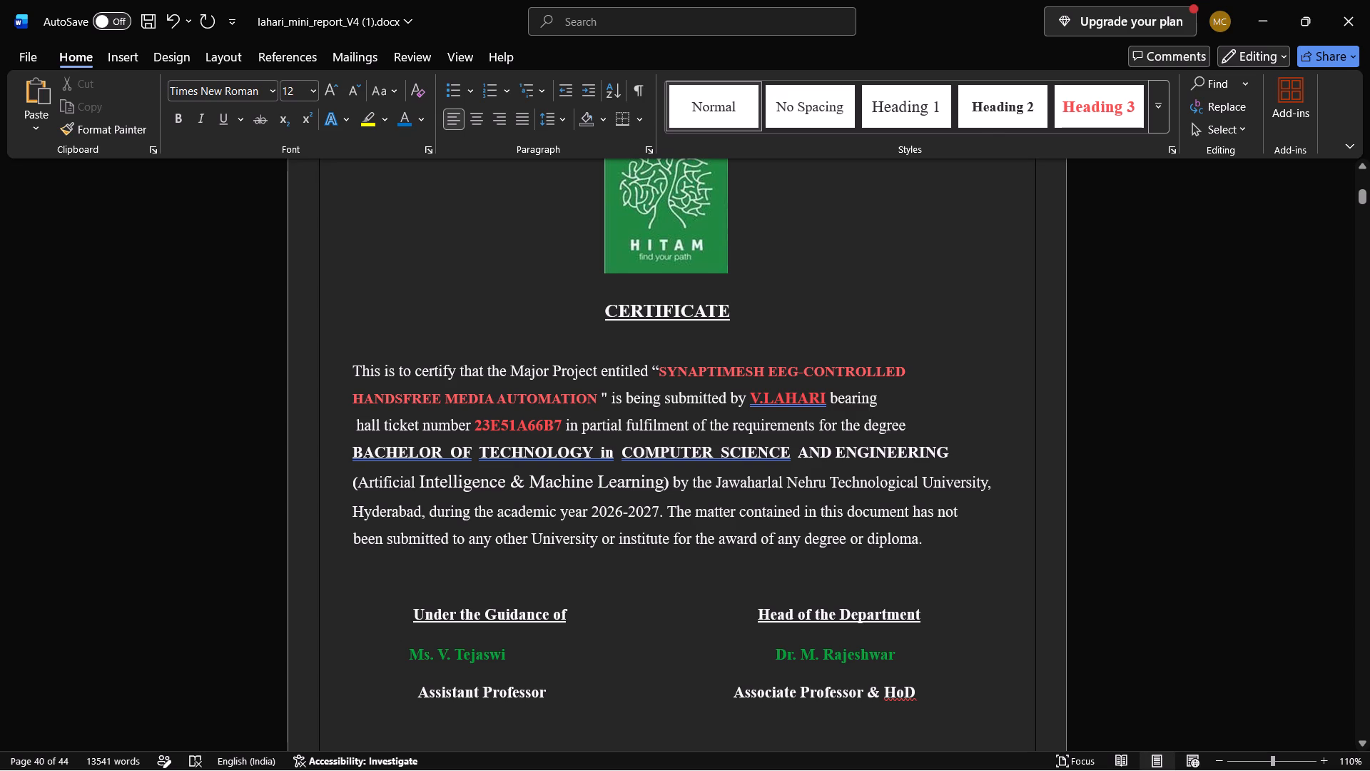
{"action": "scroll", "coordinate": [748, 647], "scroll_direction": "down", "scroll_amount": 2}
Review the declaration and acknowledgement pages, including the student details beneath each text.
{"action": "scroll", "coordinate": [748, 647], "scroll_direction": "down", "scroll_amount": 1}
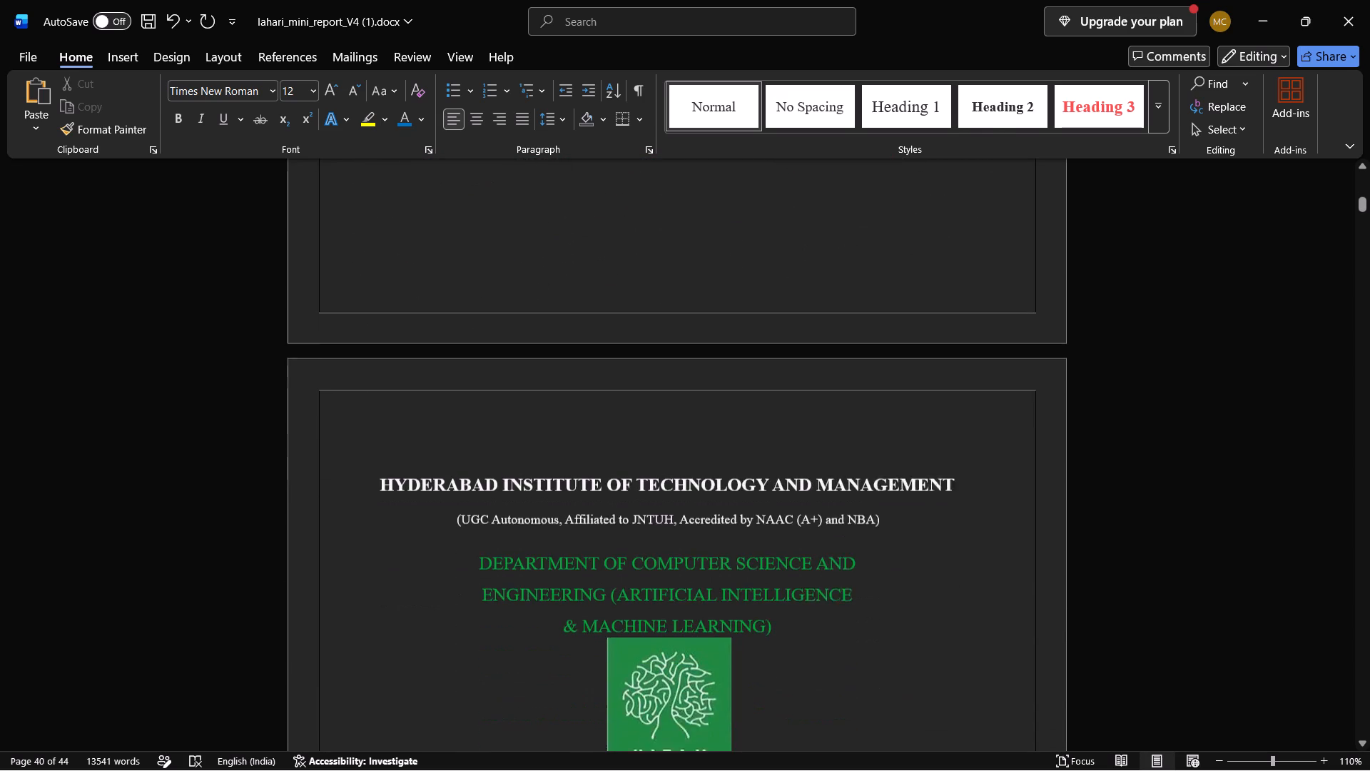
{"action": "scroll", "coordinate": [748, 647], "scroll_direction": "down", "scroll_amount": 2}
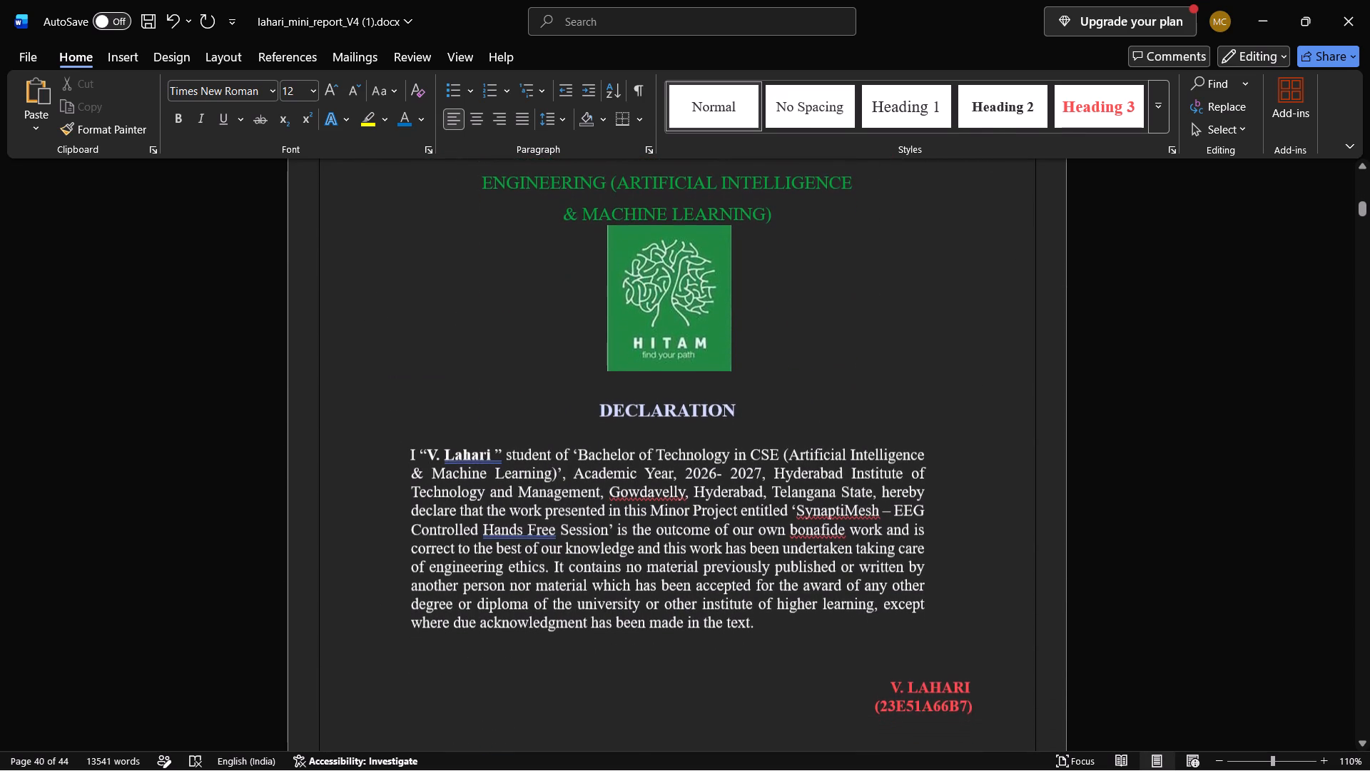
{"action": "scroll", "coordinate": [748, 647], "scroll_direction": "down", "scroll_amount": 2}
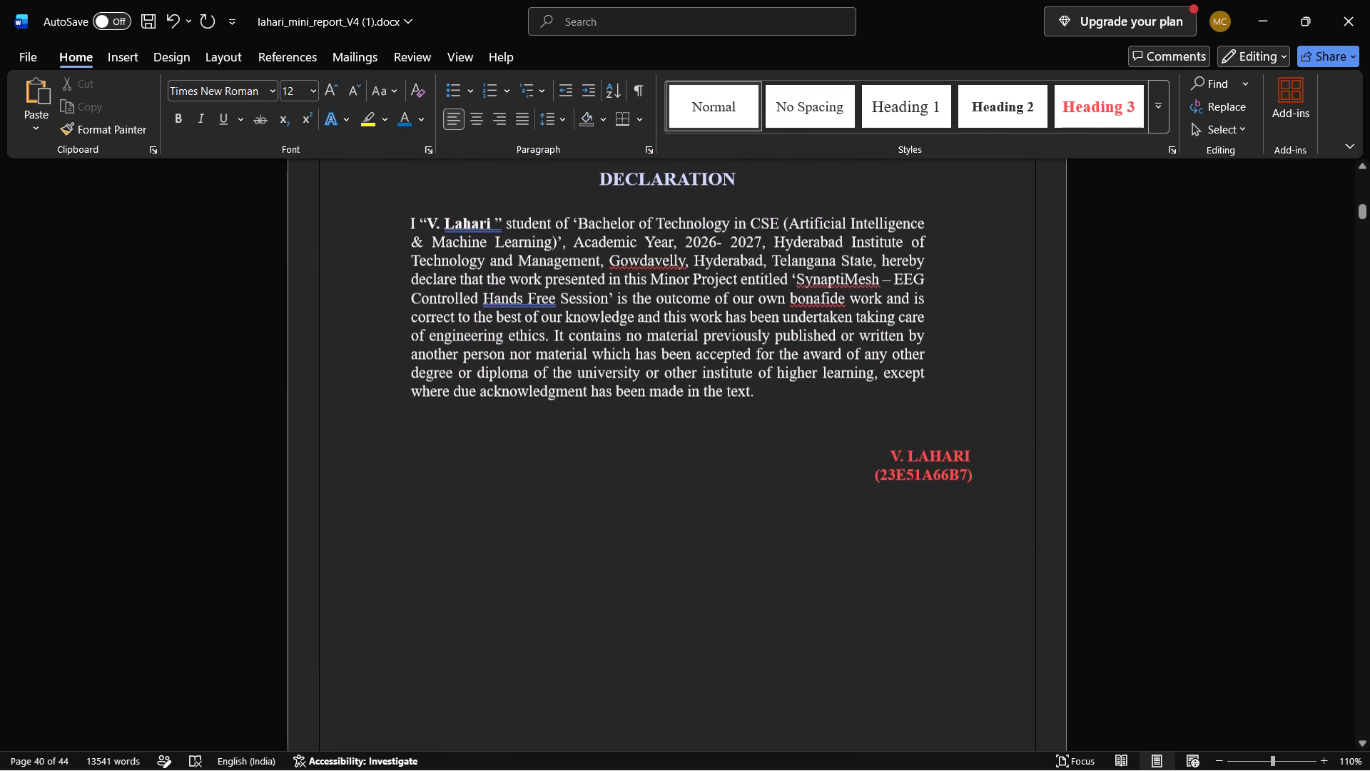
{"action": "scroll", "coordinate": [1037, 620], "scroll_direction": "down", "scroll_amount": 3}
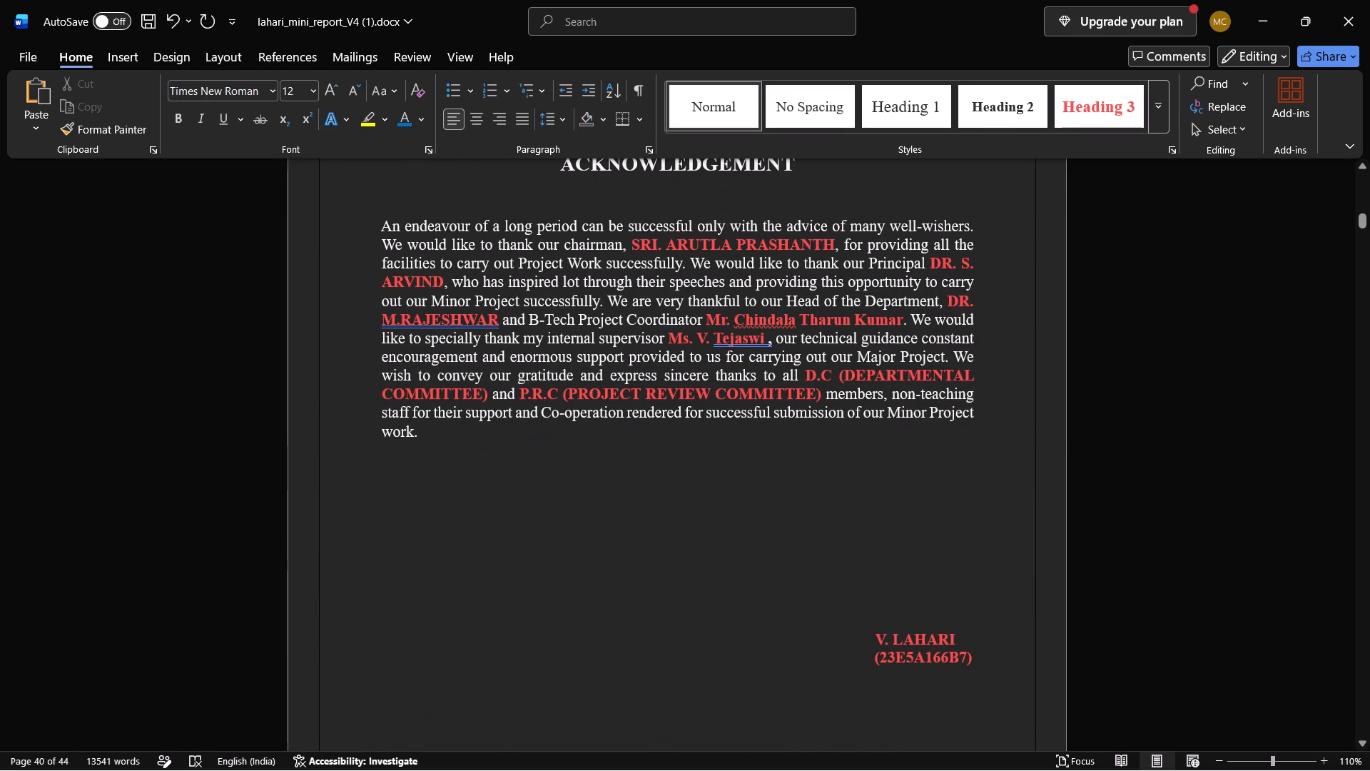
{"action": "scroll", "coordinate": [1037, 620], "scroll_direction": "down", "scroll_amount": 4}
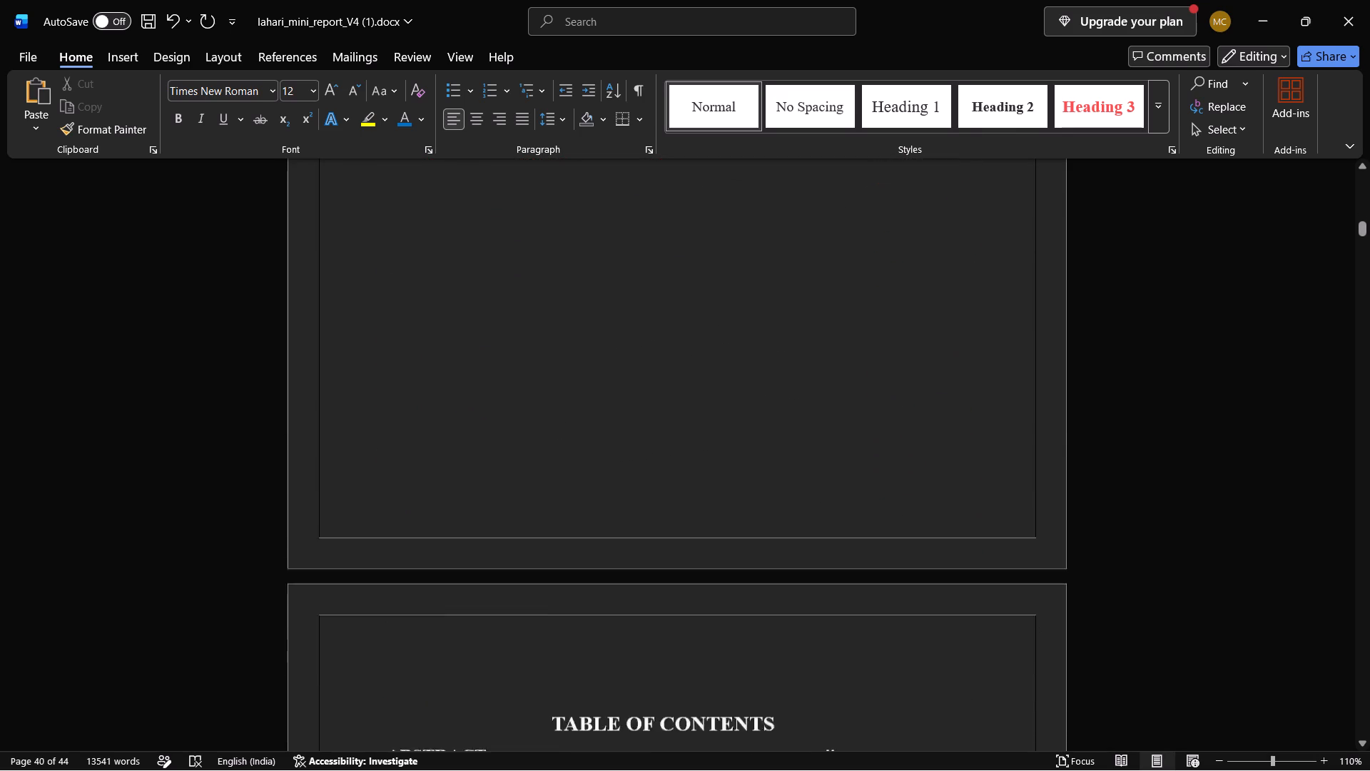
Examine the table of contents from the ABSTRACT entry through the REFERENCES entry, including the listed page numbers.
{"action": "scroll", "coordinate": [1037, 620], "scroll_direction": "down", "scroll_amount": 2}
{"action": "scroll", "coordinate": [1037, 620], "scroll_direction": "up", "scroll_amount": 2}
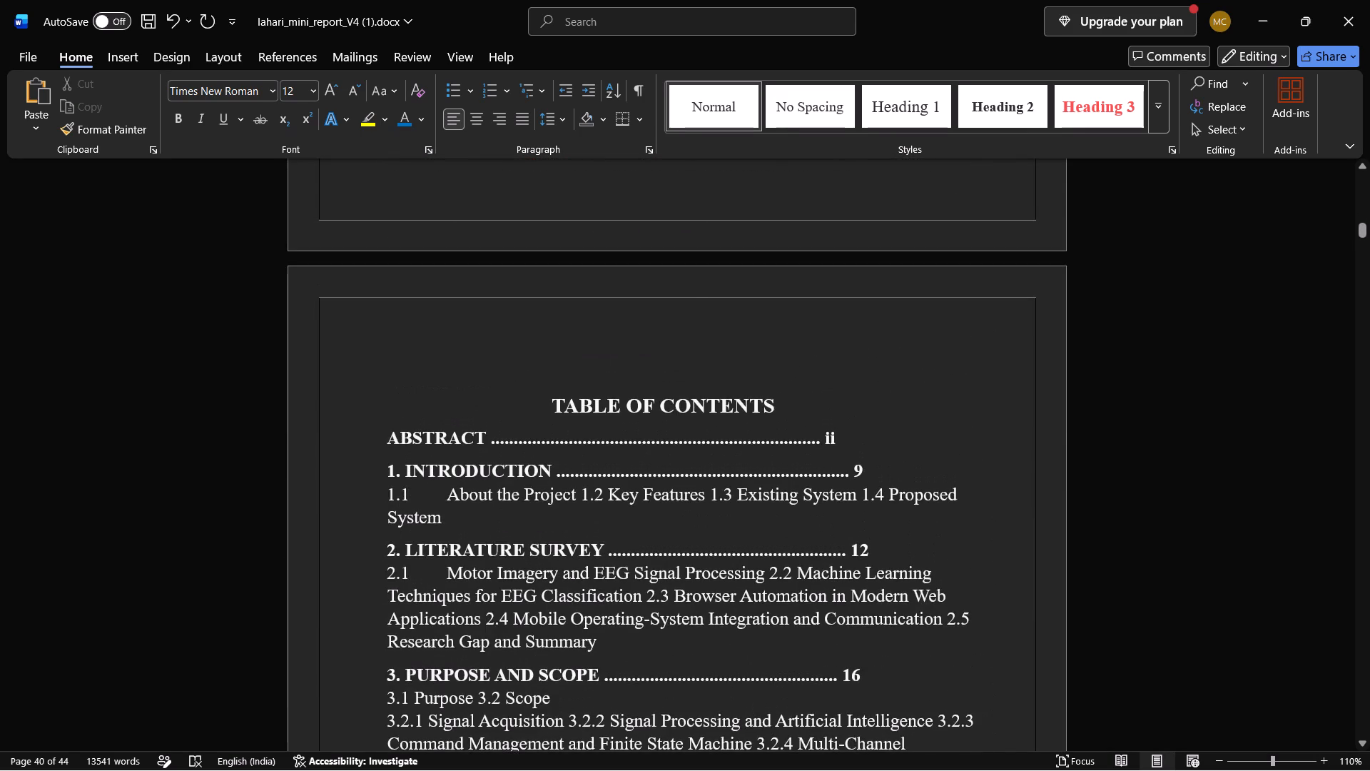
{"action": "scroll", "coordinate": [1037, 620], "scroll_direction": "down", "scroll_amount": 2}
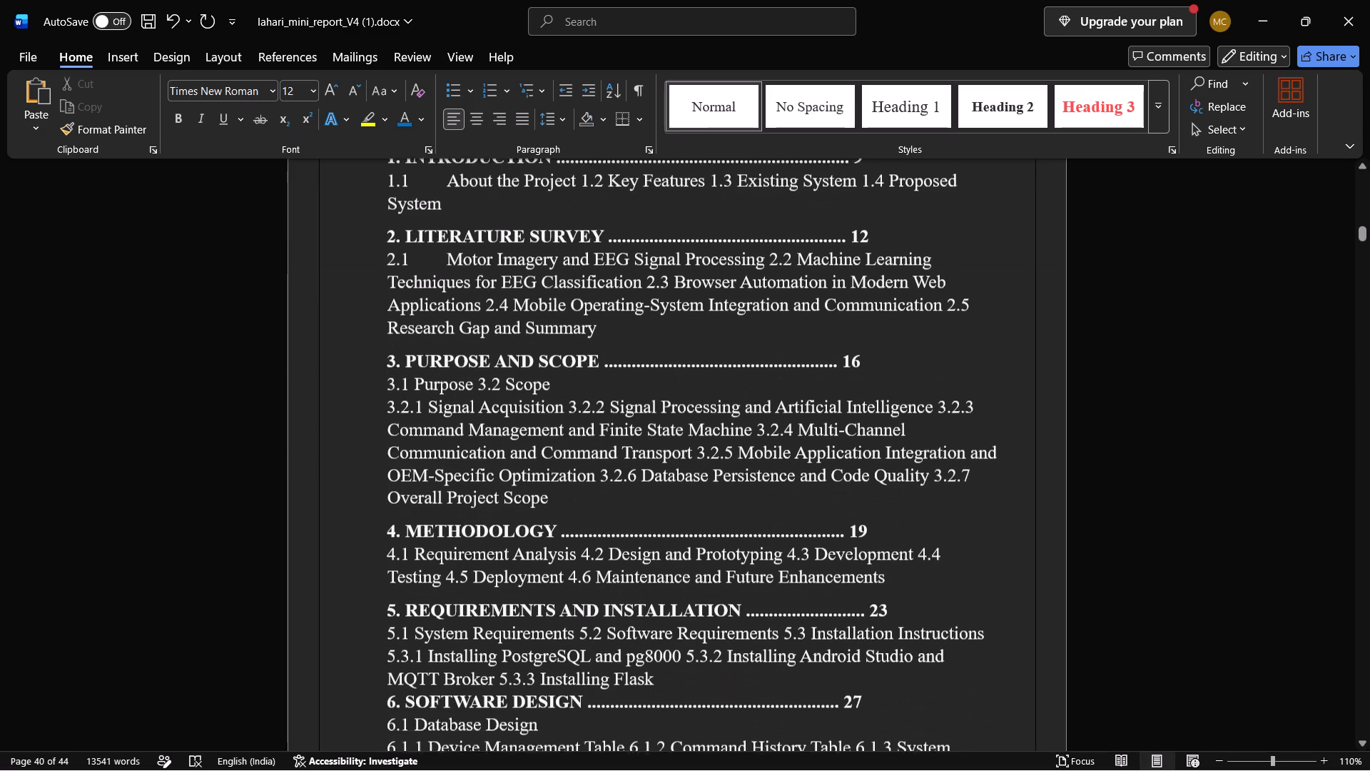
{"action": "scroll", "coordinate": [1264, 733], "scroll_direction": "down", "scroll_amount": 1}
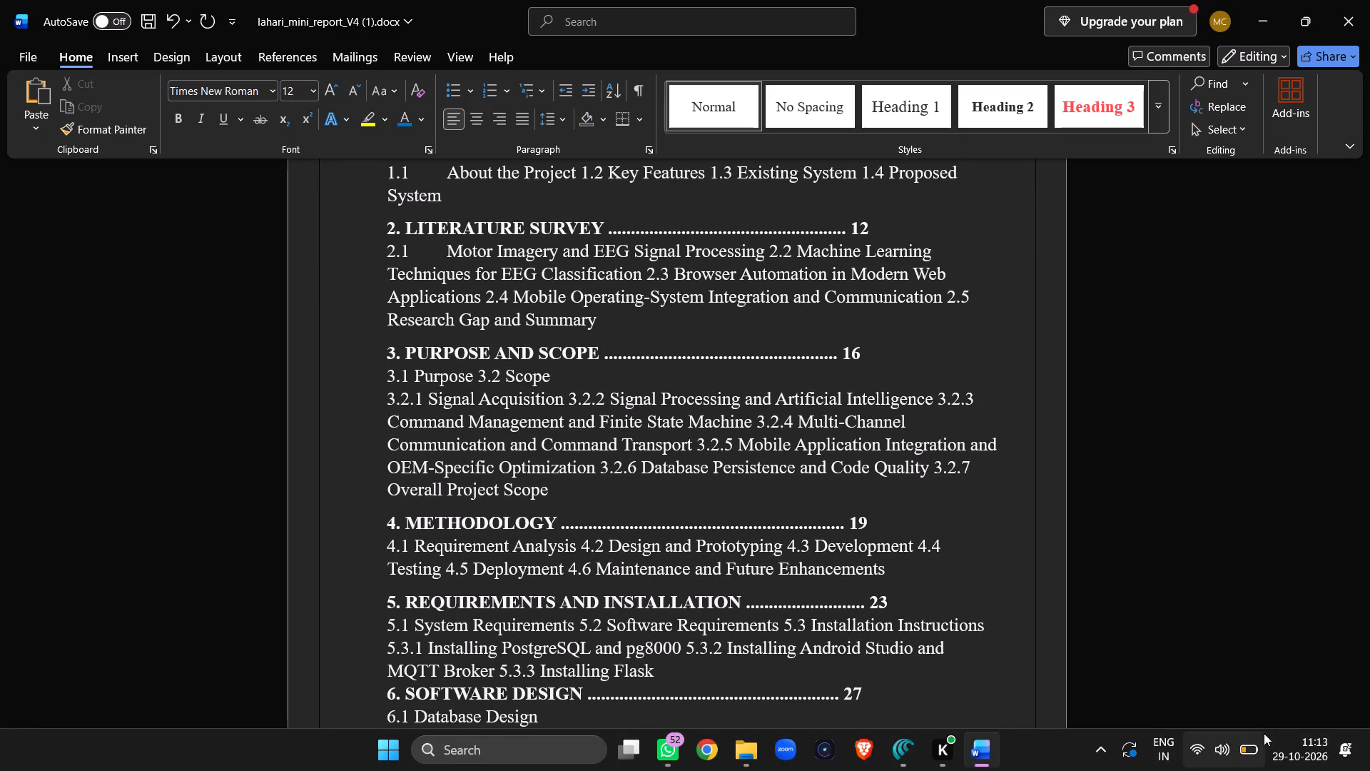
{"action": "scroll", "coordinate": [1000, 690], "scroll_direction": "down", "scroll_amount": 3}
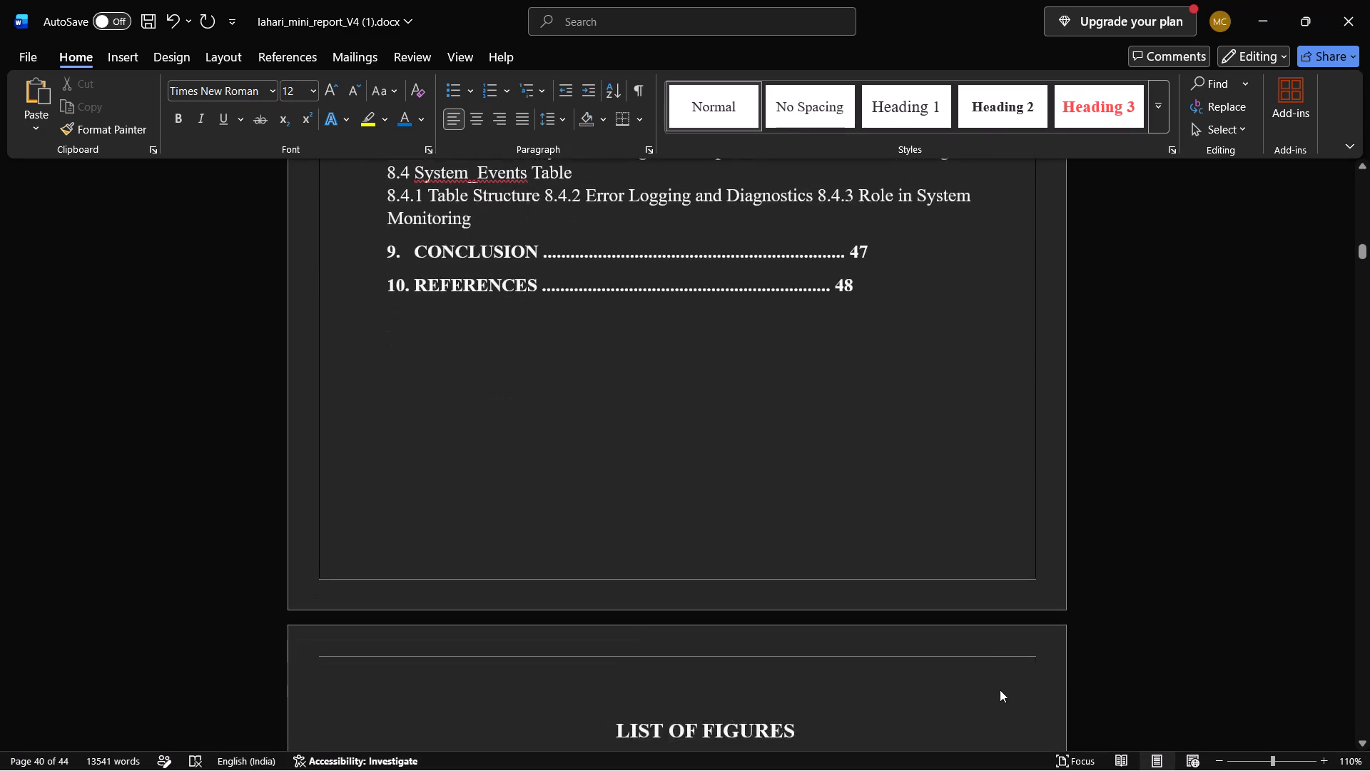
Review the LIST OF FIGURES table and the ABSTRACT page for layout and content.
{"action": "scroll", "coordinate": [1000, 690], "scroll_direction": "down", "scroll_amount": 3}
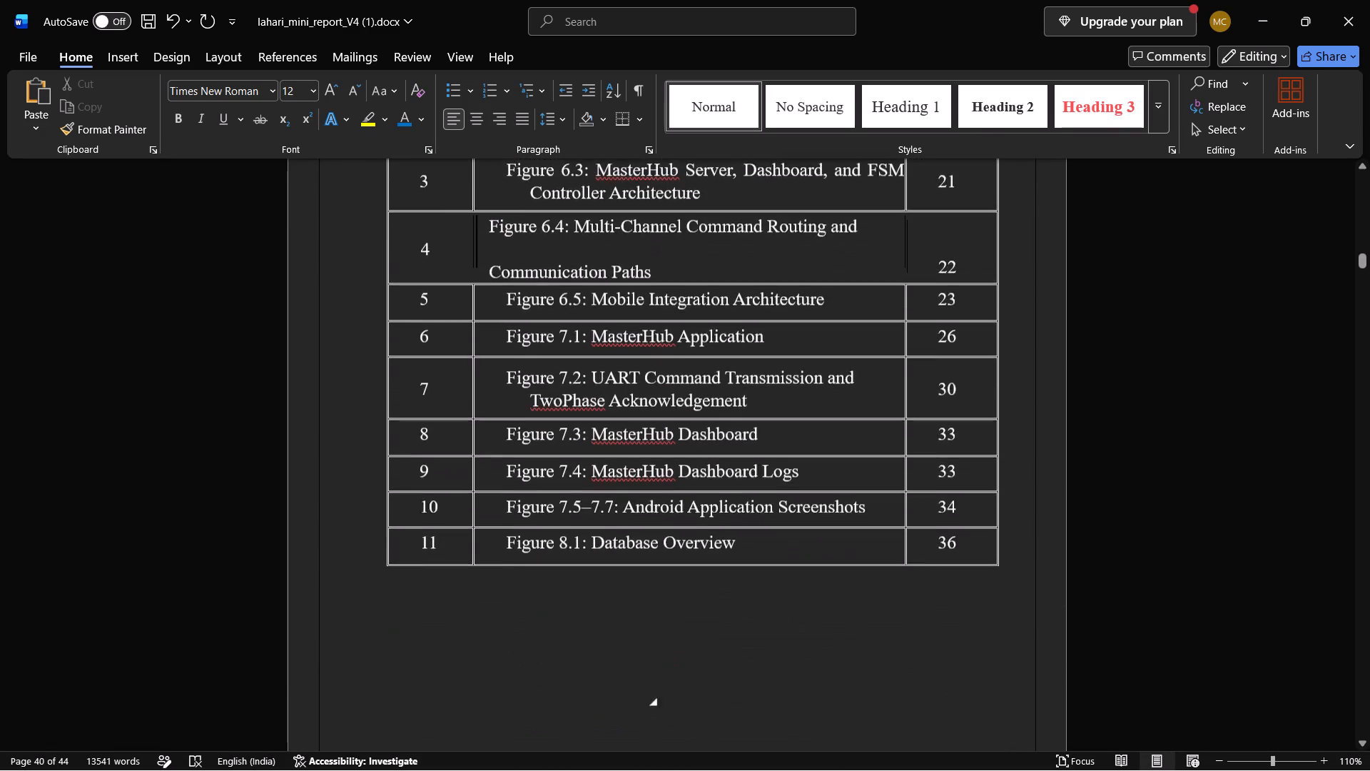
{"action": "scroll", "coordinate": [1000, 690], "scroll_direction": "down", "scroll_amount": 5}
{"action": "scroll", "coordinate": [1000, 690], "scroll_direction": "up", "scroll_amount": 2}
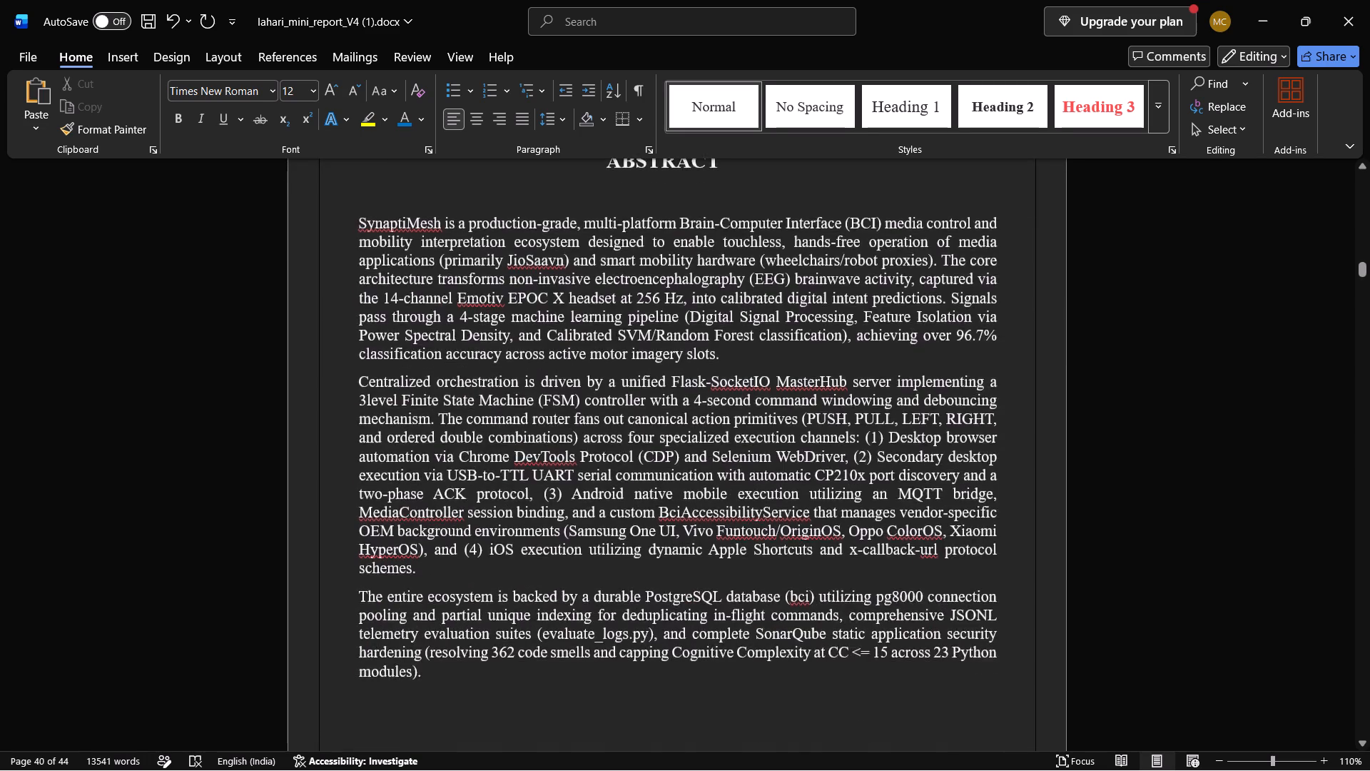
{"action": "scroll", "coordinate": [1000, 690], "scroll_direction": "up", "scroll_amount": 4}
{"action": "scroll", "coordinate": [1000, 690], "scroll_direction": "down", "scroll_amount": 2}
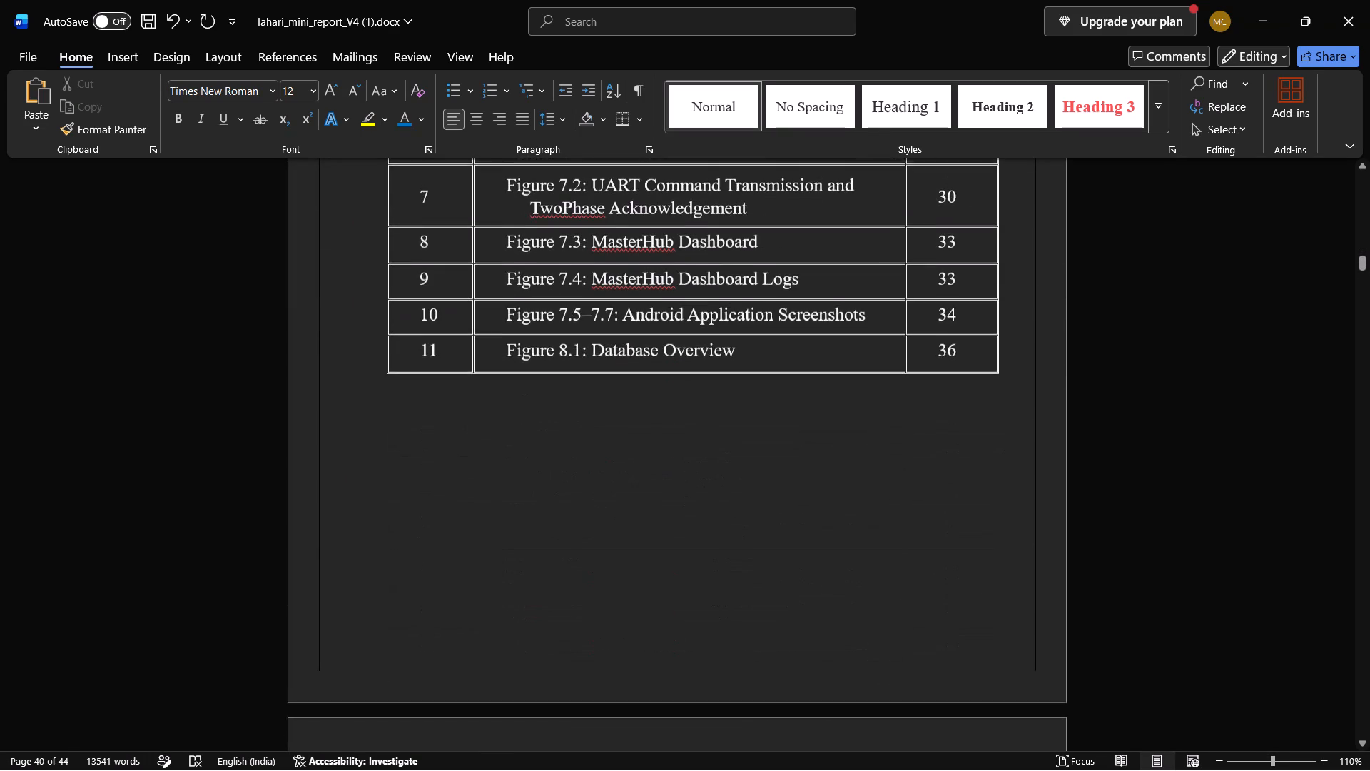
{"action": "scroll", "coordinate": [1000, 690], "scroll_direction": "down", "scroll_amount": 1}
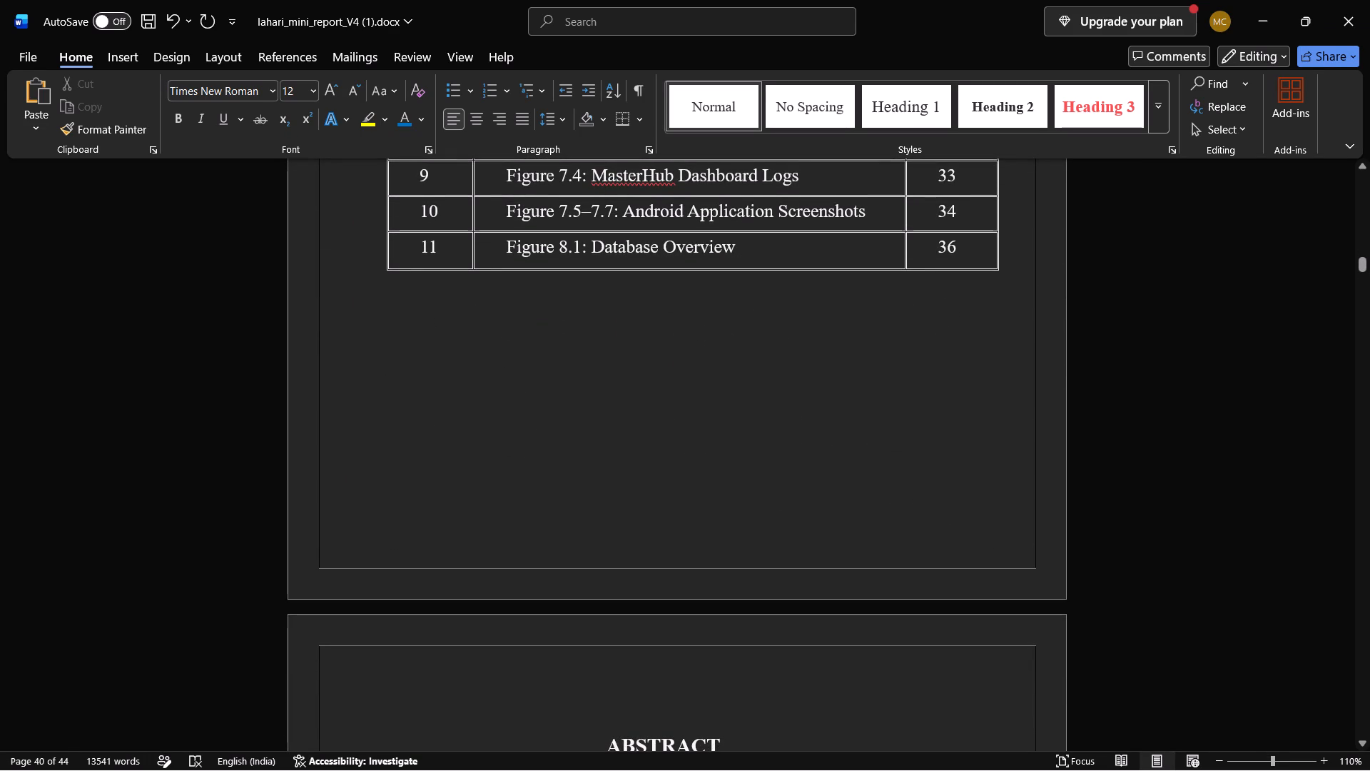
{"action": "scroll", "coordinate": [1000, 690], "scroll_direction": "down", "scroll_amount": 4}
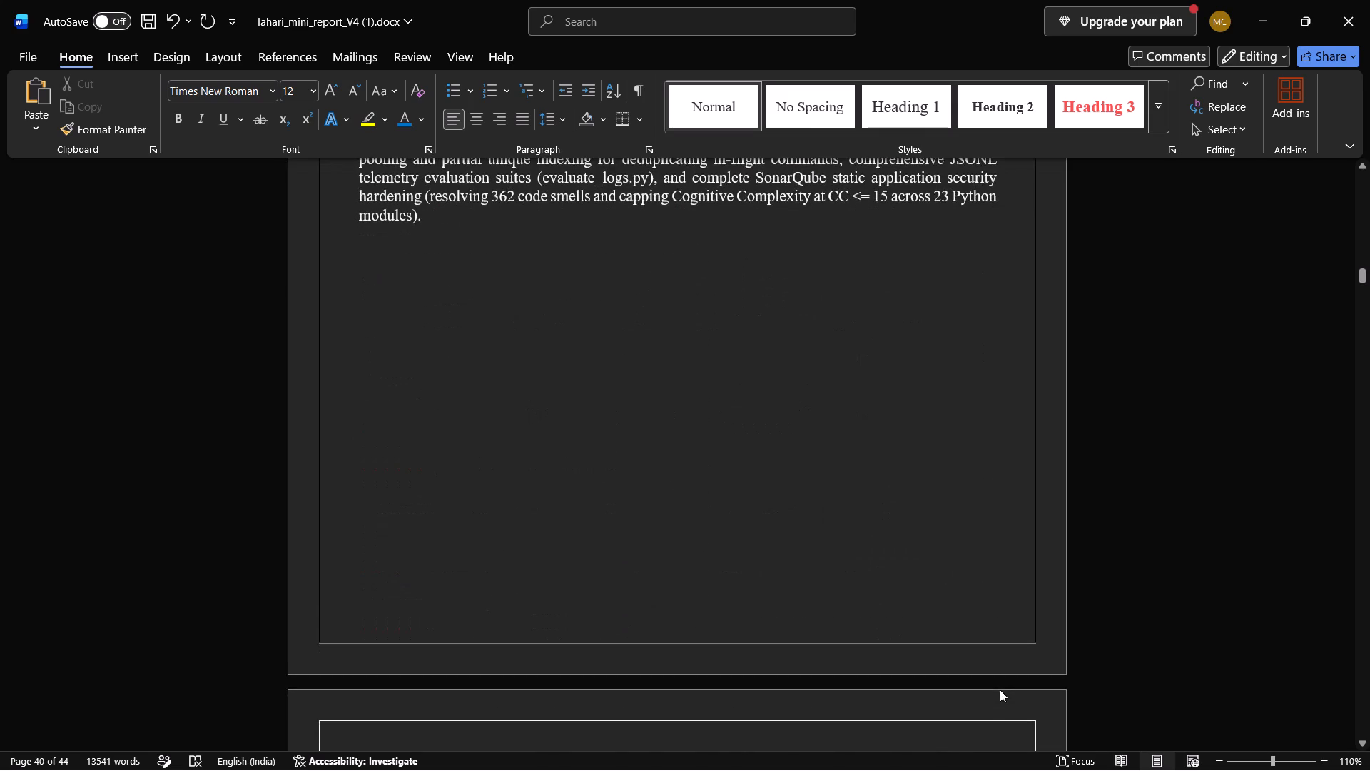
Review the INTRODUCTION chapter's headings, numbered lists and page numbers, from section 1.1 through the start of the LITERATURE SURVEY chapter.
{"action": "scroll", "coordinate": [1000, 690], "scroll_direction": "down", "scroll_amount": 3}
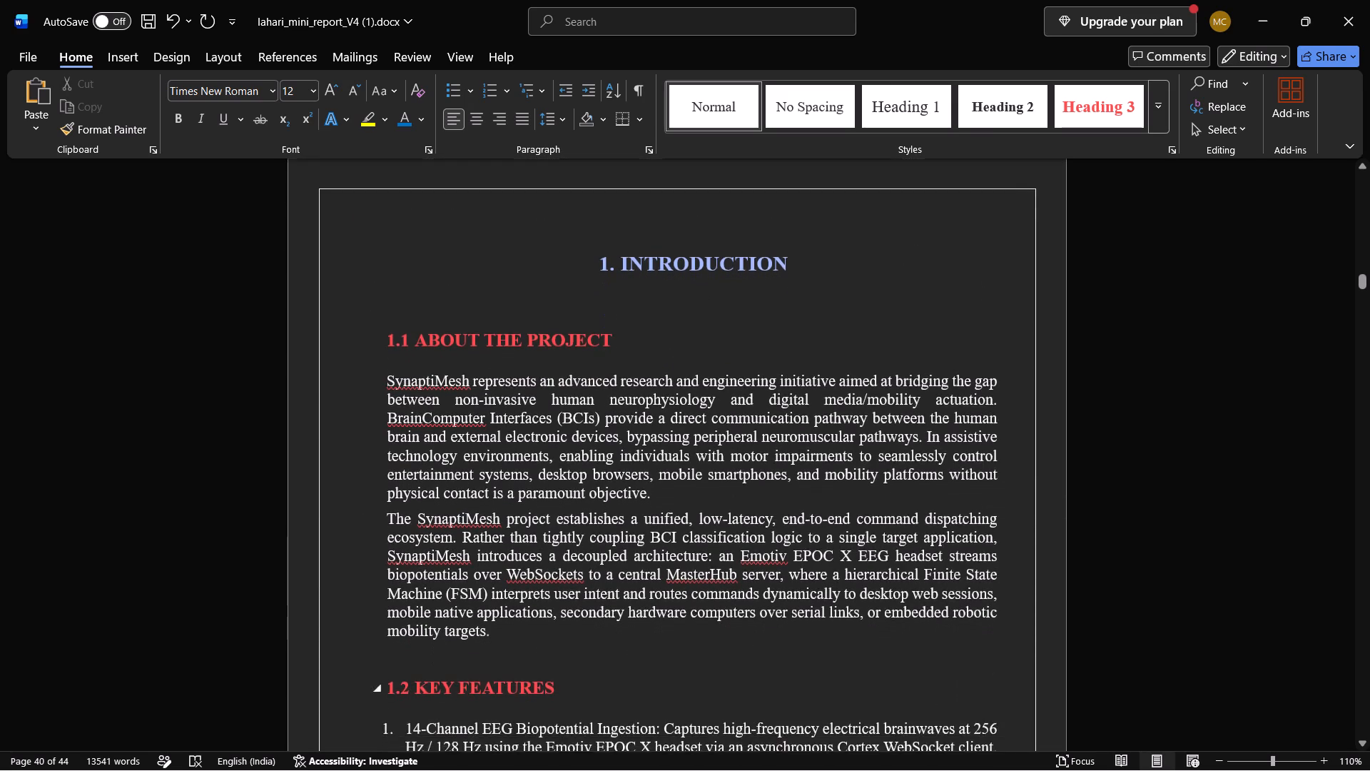
{"action": "scroll", "coordinate": [1000, 690], "scroll_direction": "down", "scroll_amount": 4}
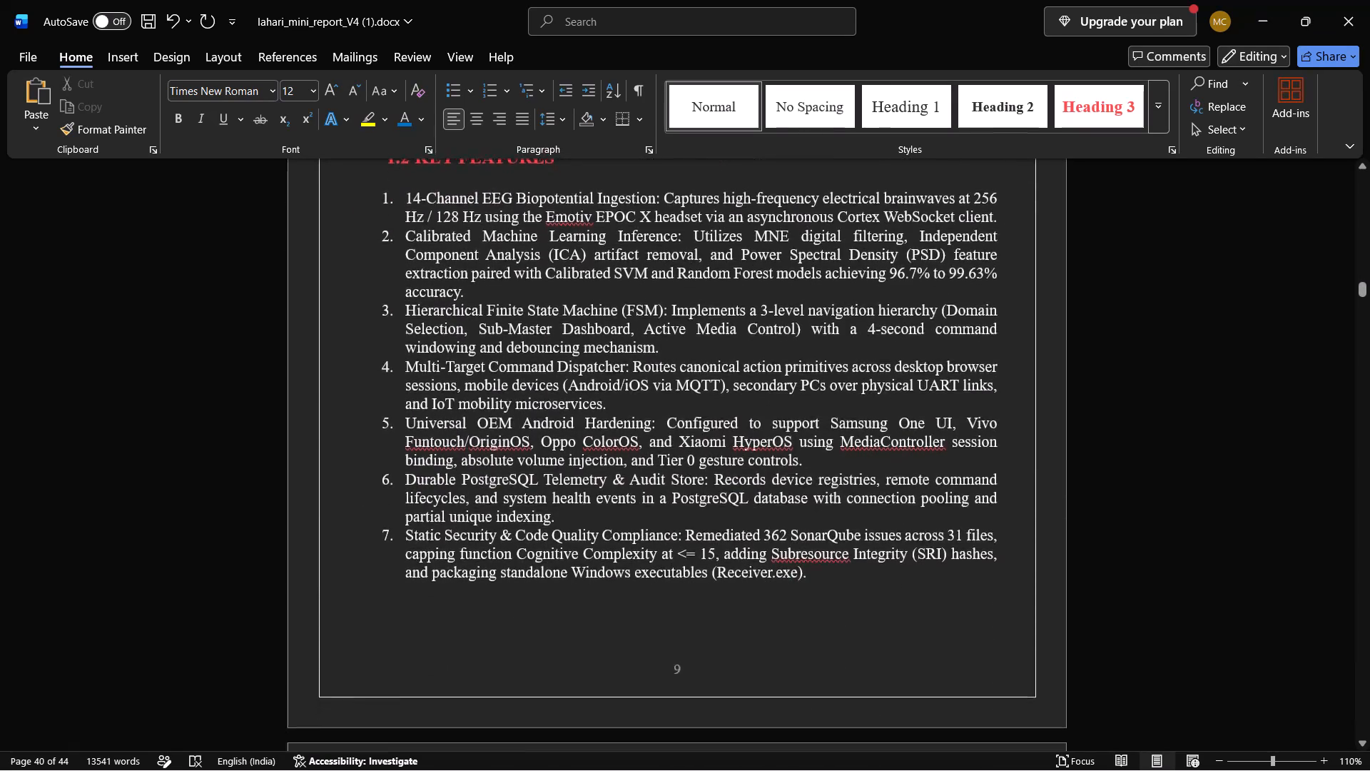
{"action": "scroll", "coordinate": [1000, 690], "scroll_direction": "down", "scroll_amount": 4}
{"action": "scroll", "coordinate": [1000, 690], "scroll_direction": "up", "scroll_amount": 2}
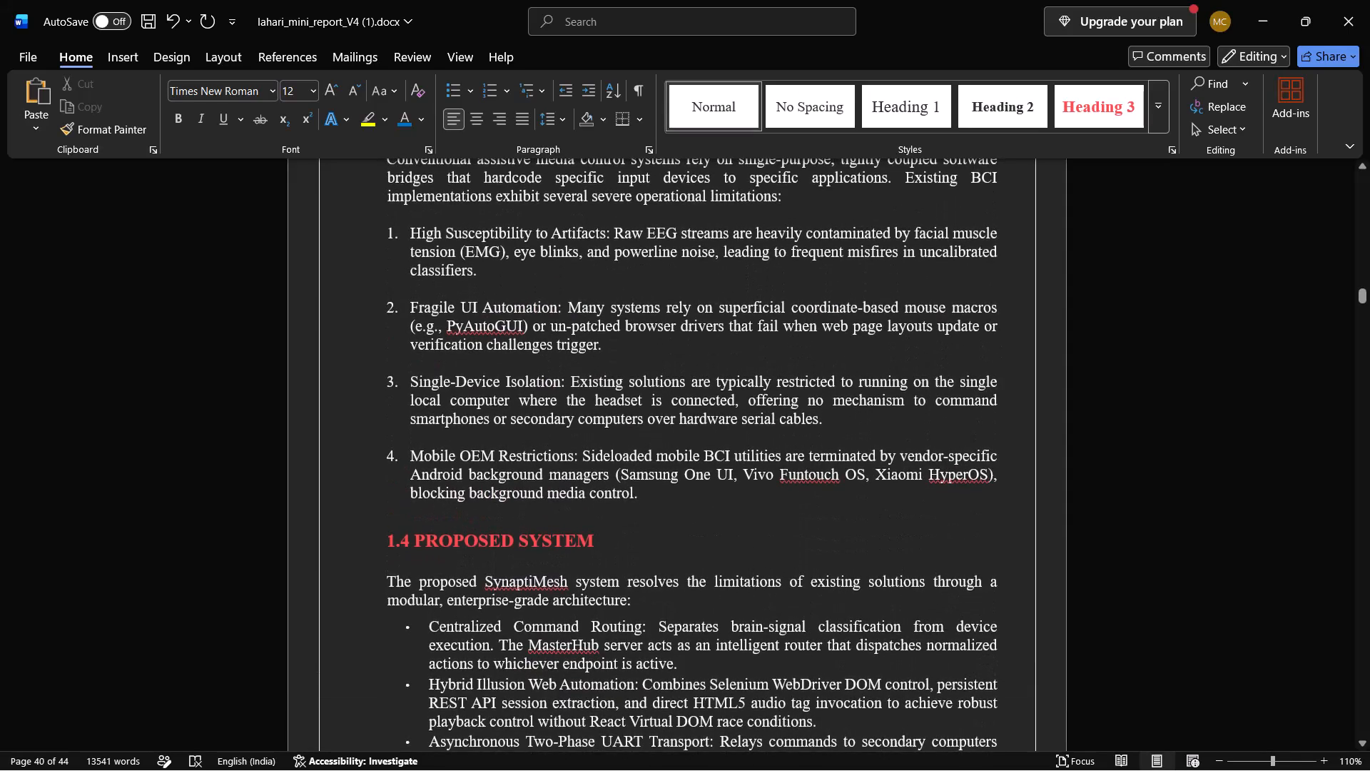
{"action": "scroll", "coordinate": [1000, 690], "scroll_direction": "up", "scroll_amount": 4}
{"action": "scroll", "coordinate": [1000, 690], "scroll_direction": "down", "scroll_amount": 1}
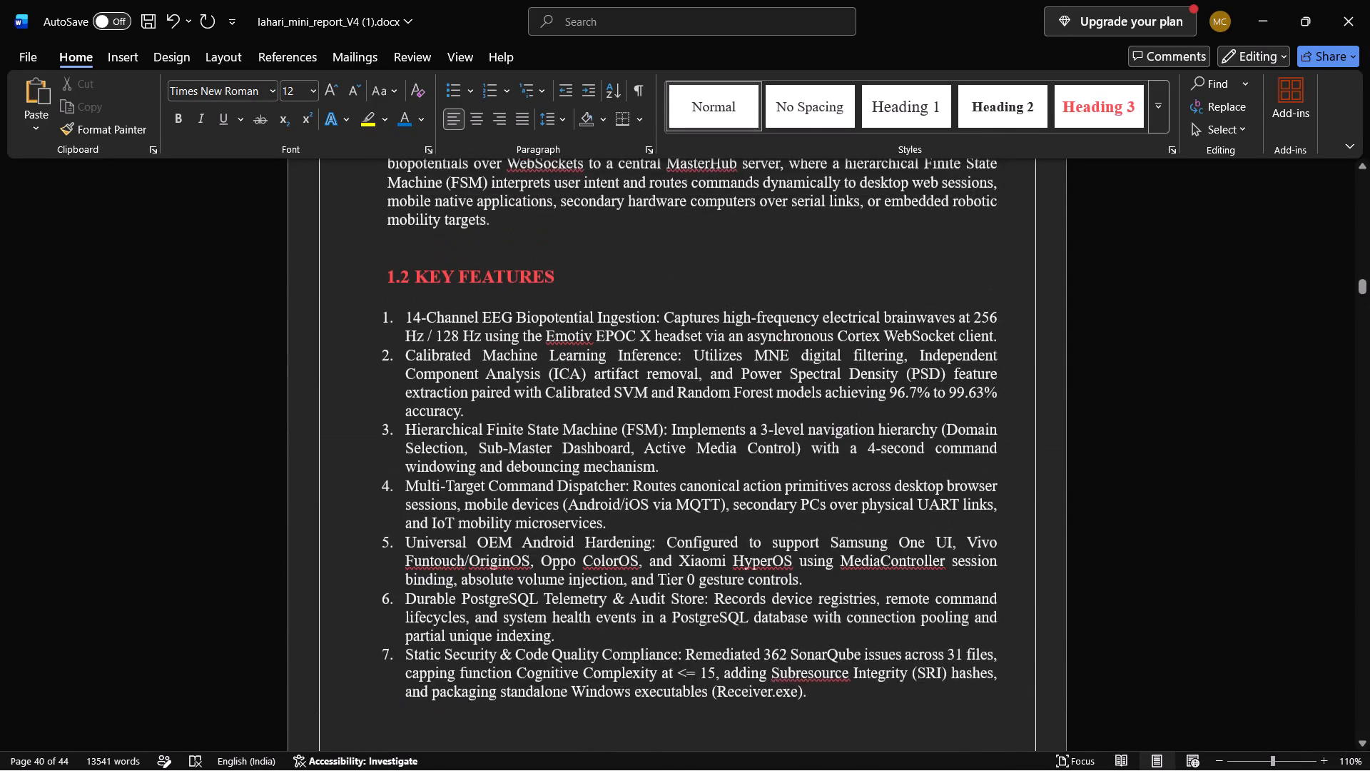
{"action": "scroll", "coordinate": [1000, 690], "scroll_direction": "down", "scroll_amount": 4}
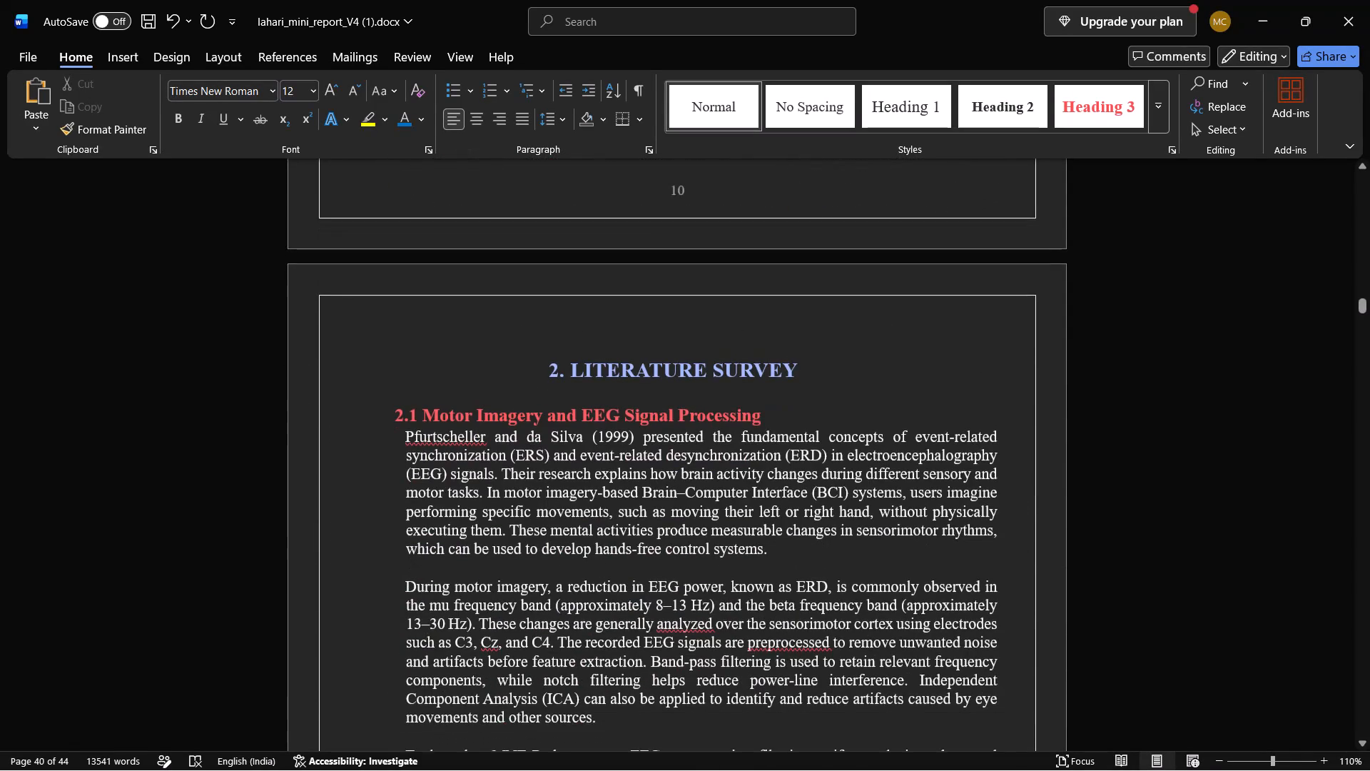
Centre the chapter heading 2. LITERATURE SURVEY.
{"action": "scroll", "coordinate": [1000, 690], "scroll_direction": "down", "scroll_amount": 1}
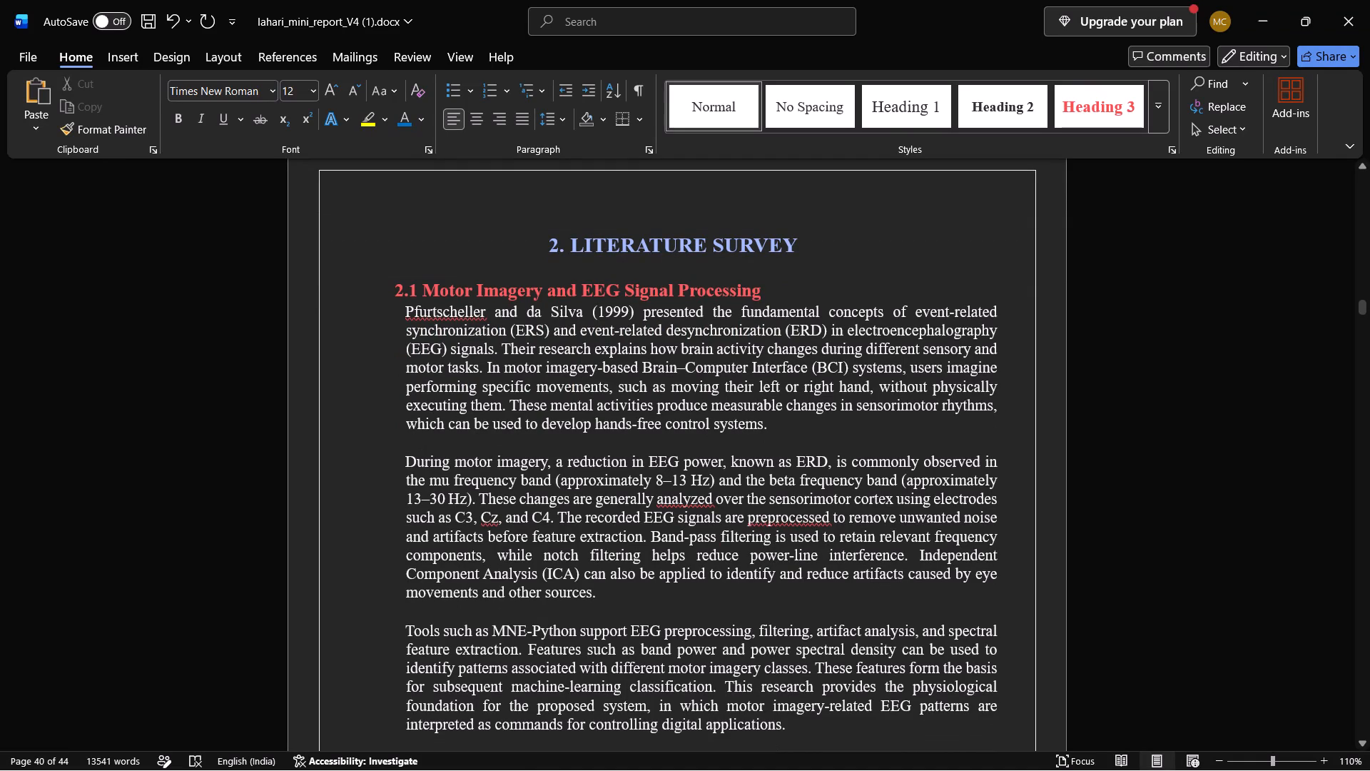
{"action": "double_click", "coordinate": [630, 243]}
{"action": "triple_click", "coordinate": [630, 243]}
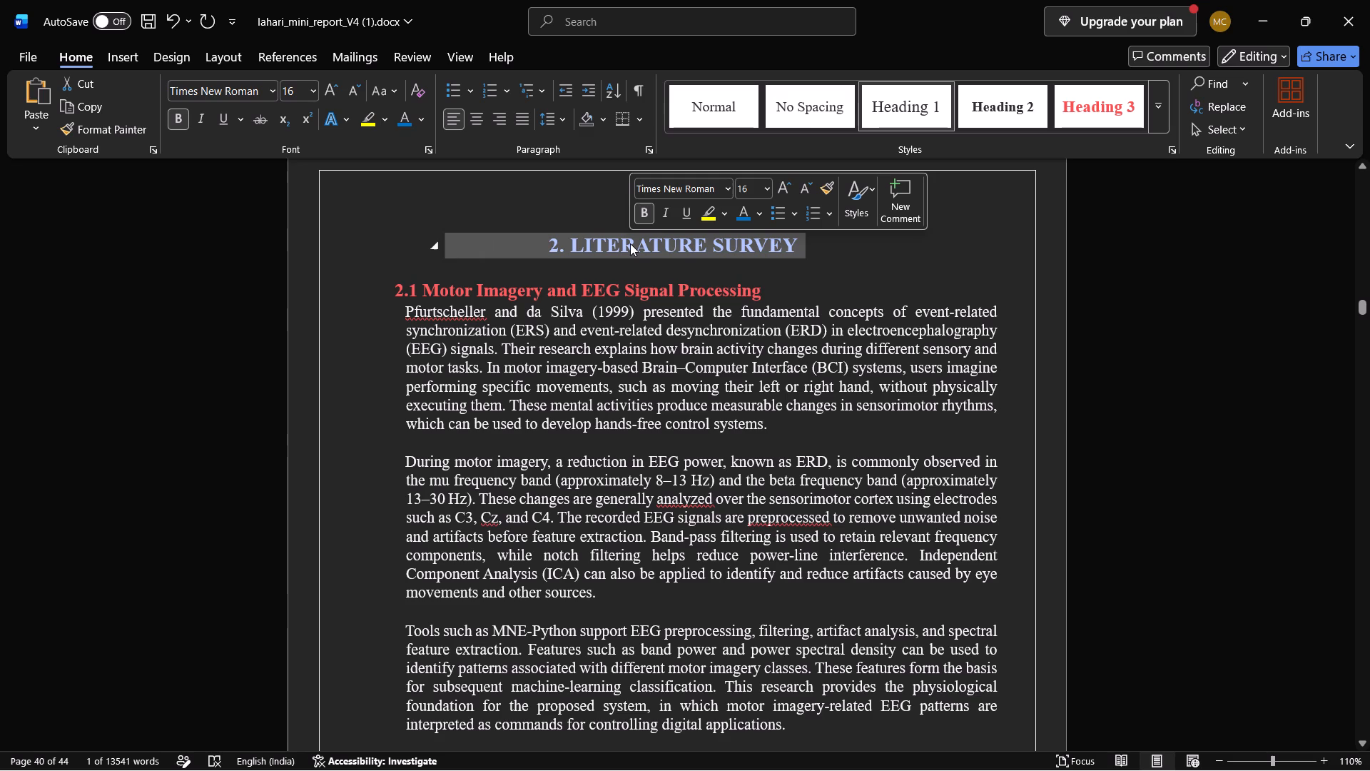
{"action": "left_click", "coordinate": [478, 113]}
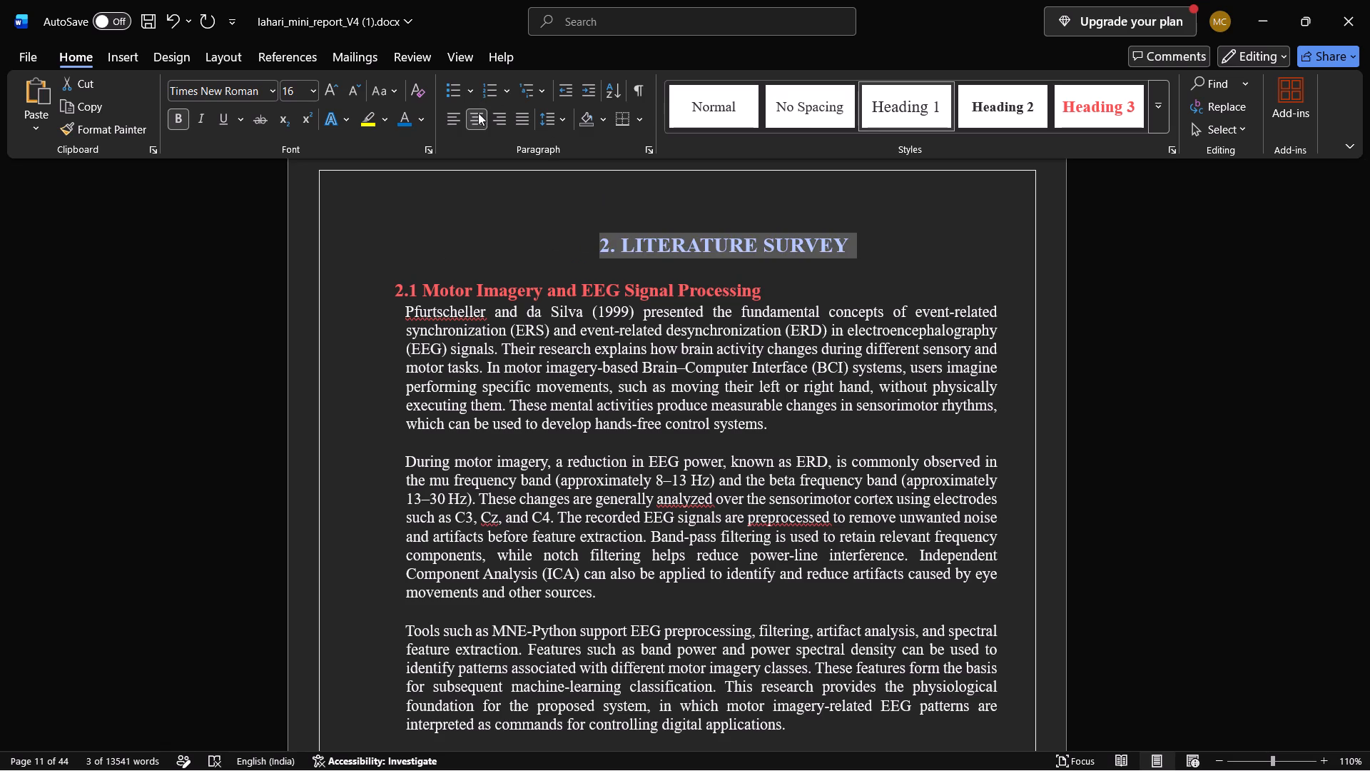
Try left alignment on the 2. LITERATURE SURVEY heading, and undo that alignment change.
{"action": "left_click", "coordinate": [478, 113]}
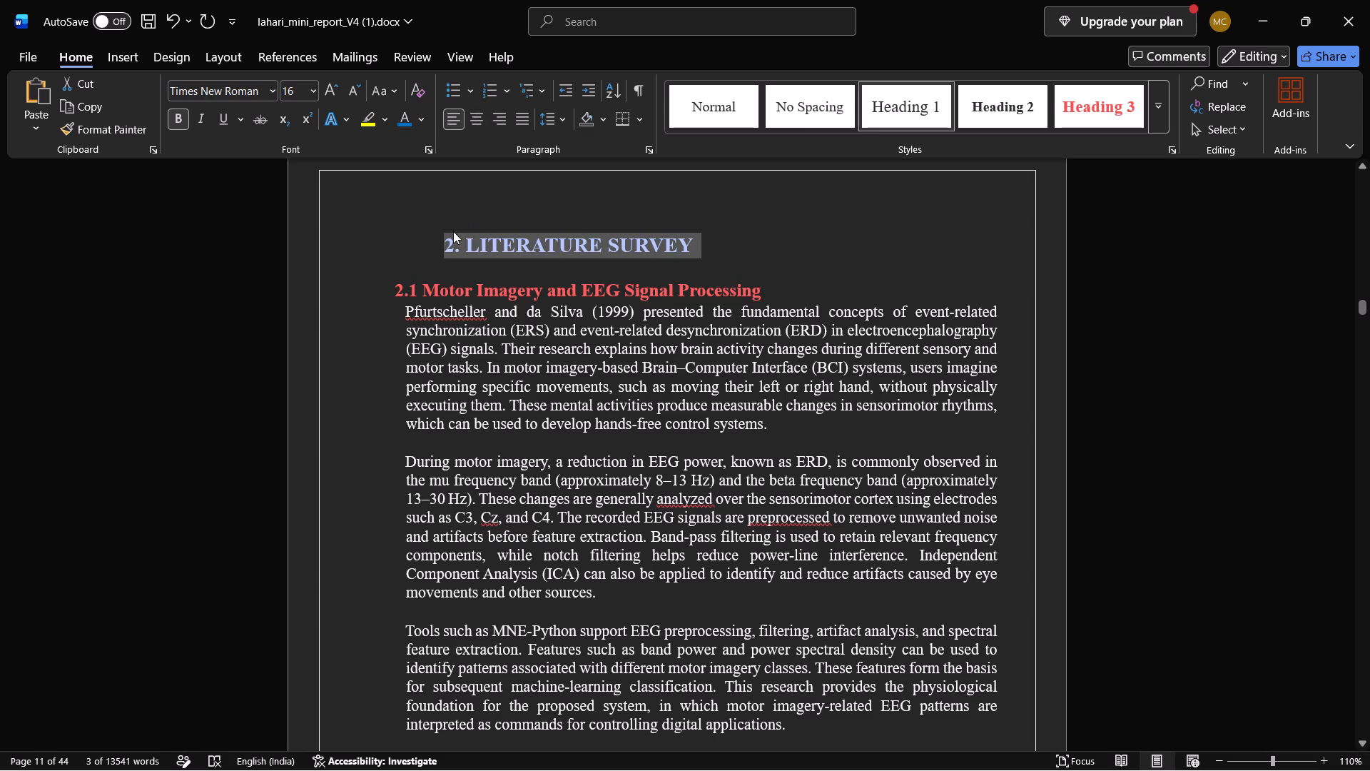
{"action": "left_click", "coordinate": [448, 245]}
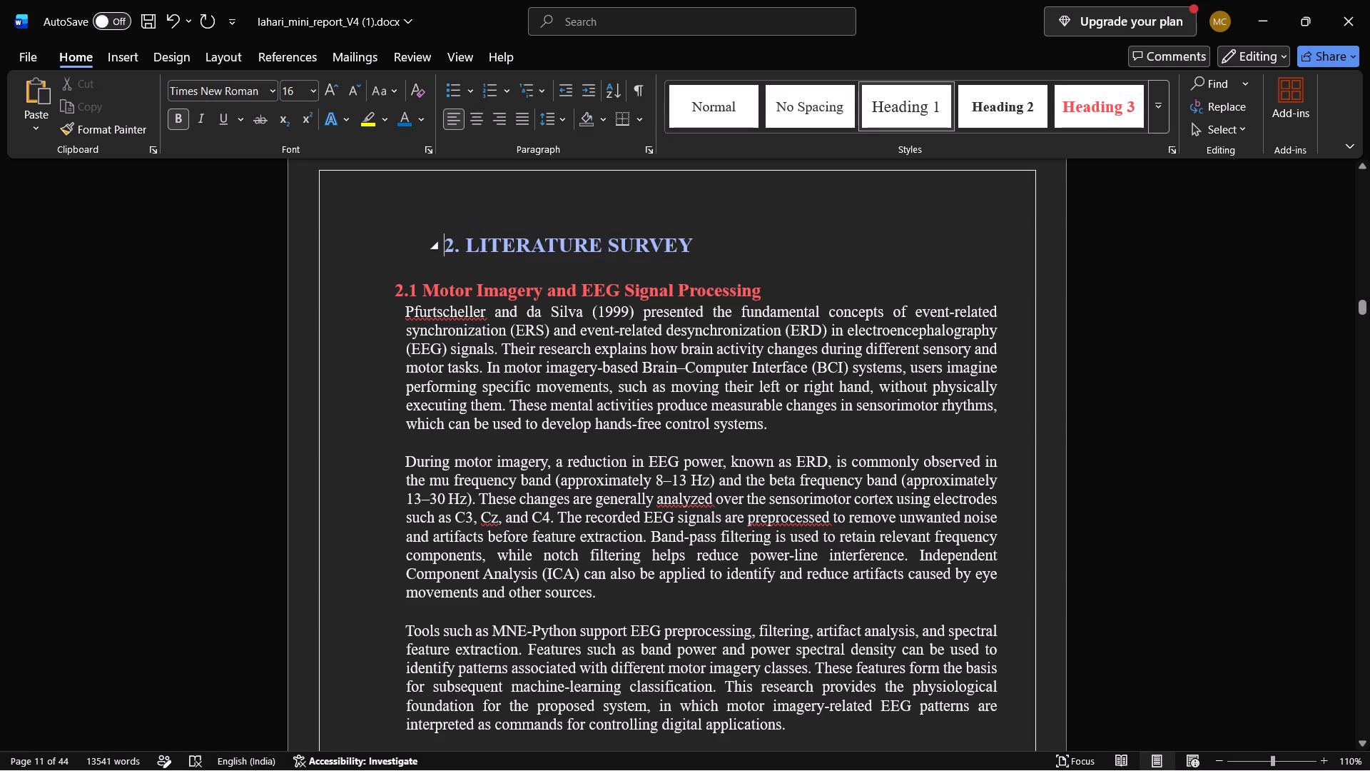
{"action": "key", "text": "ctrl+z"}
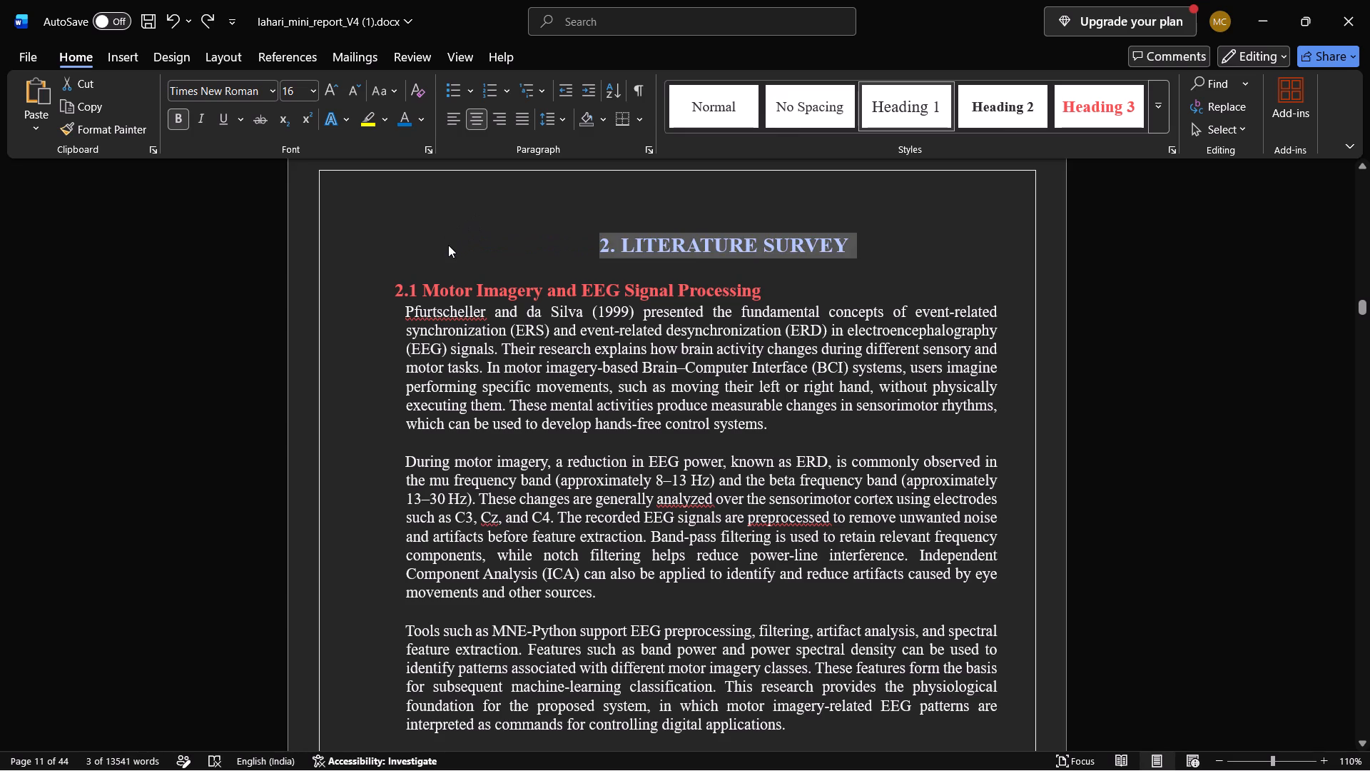
Undo the centring of the 2. LITERATURE SURVEY heading.
{"action": "key", "text": "ctrl+z"}
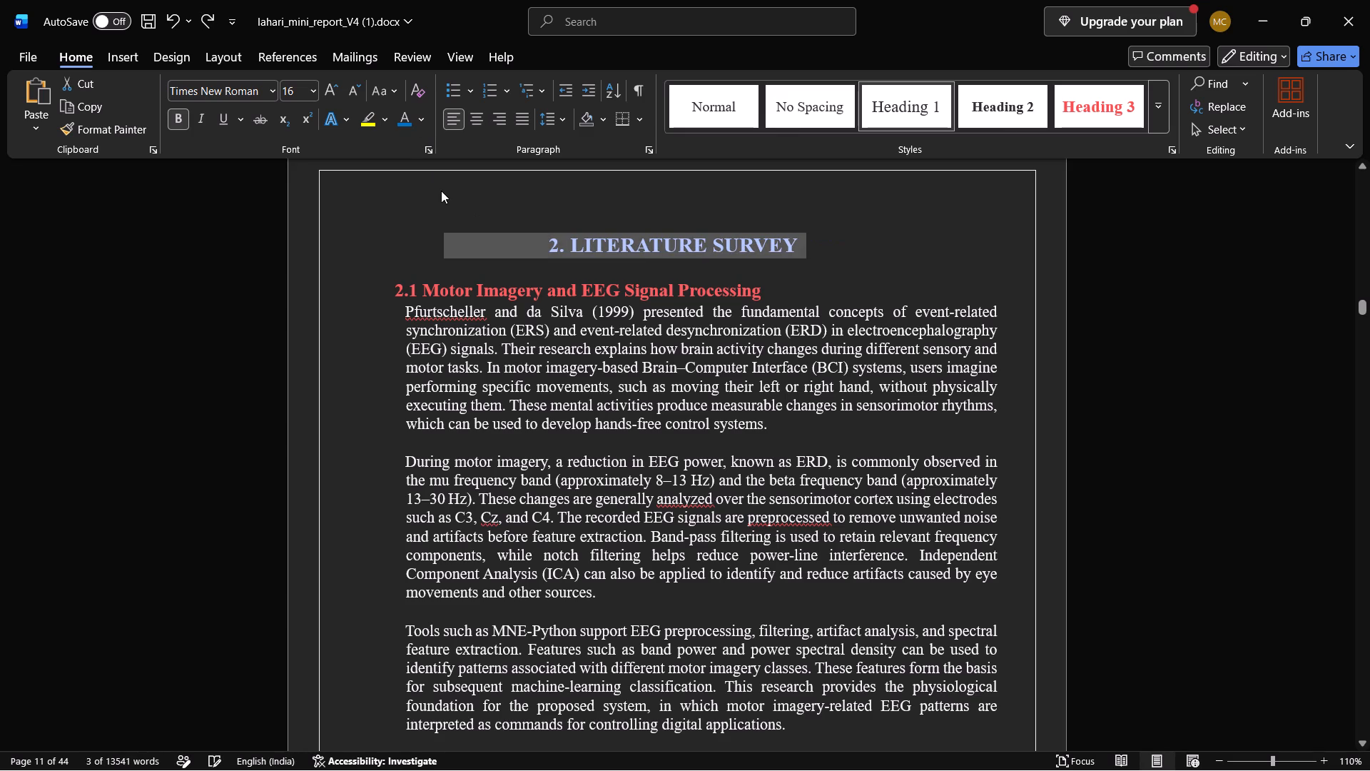
{"action": "left_click", "coordinate": [472, 211]}
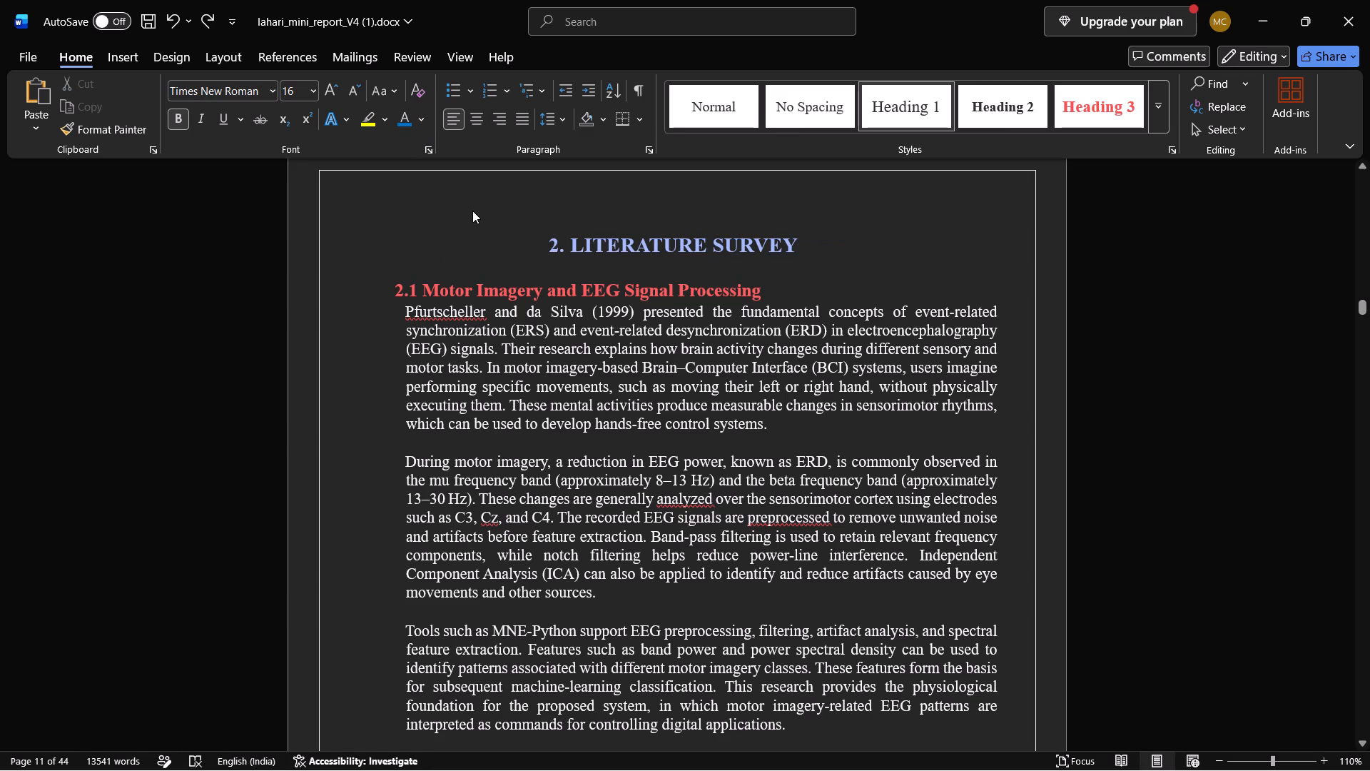
Review headings and body text from section 2.1 of the LITERATURE SURVEY through the 3.2 SCOPE subsections.
{"action": "scroll", "coordinate": [472, 211], "scroll_direction": "down", "scroll_amount": 2}
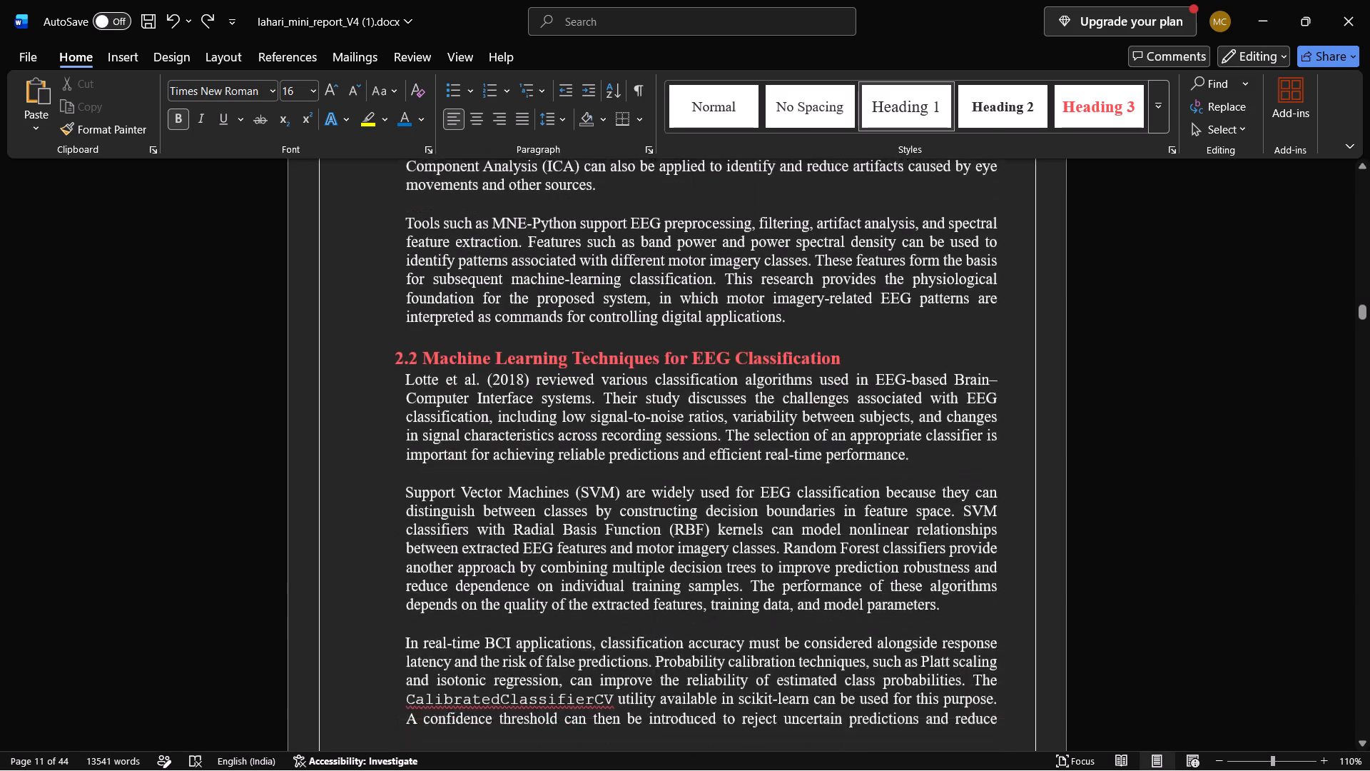
{"action": "scroll", "coordinate": [472, 211], "scroll_direction": "down", "scroll_amount": 4}
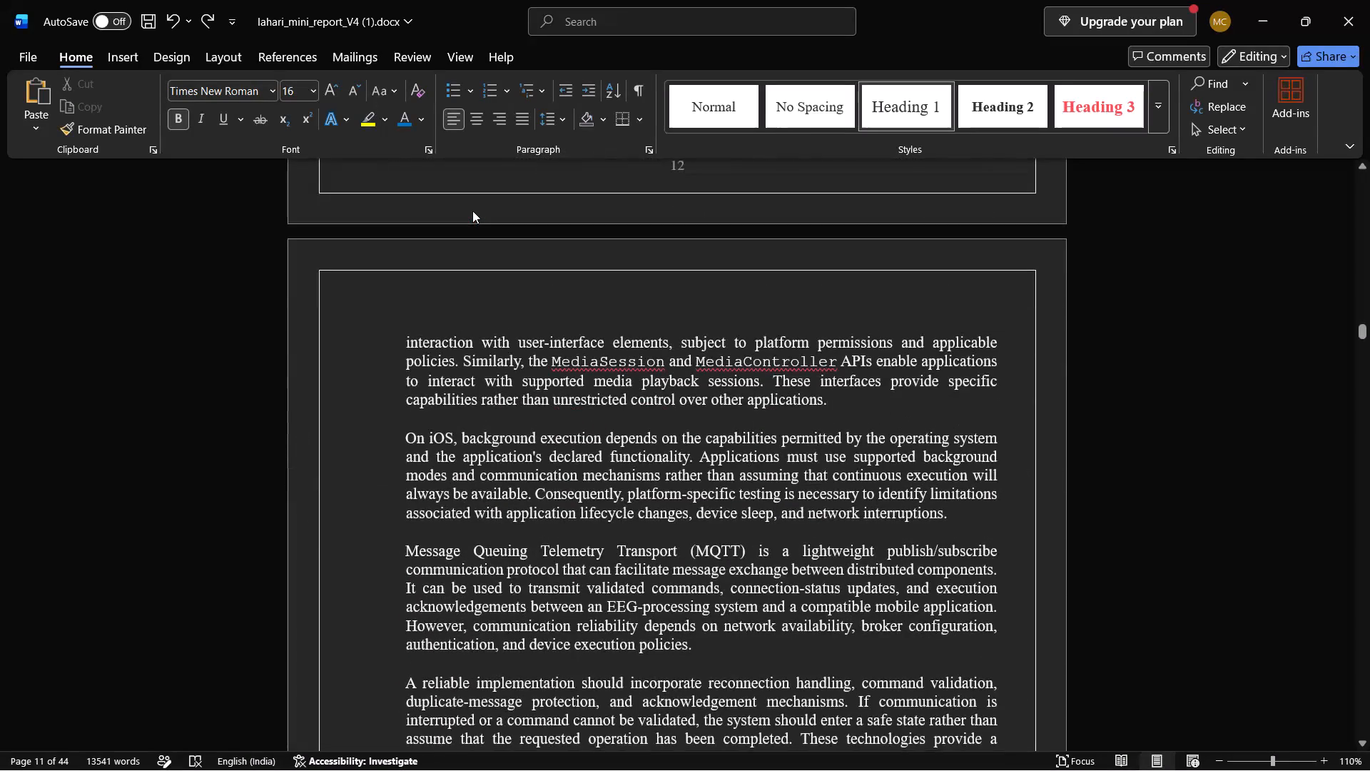
{"action": "scroll", "coordinate": [472, 211], "scroll_direction": "down", "scroll_amount": 3}
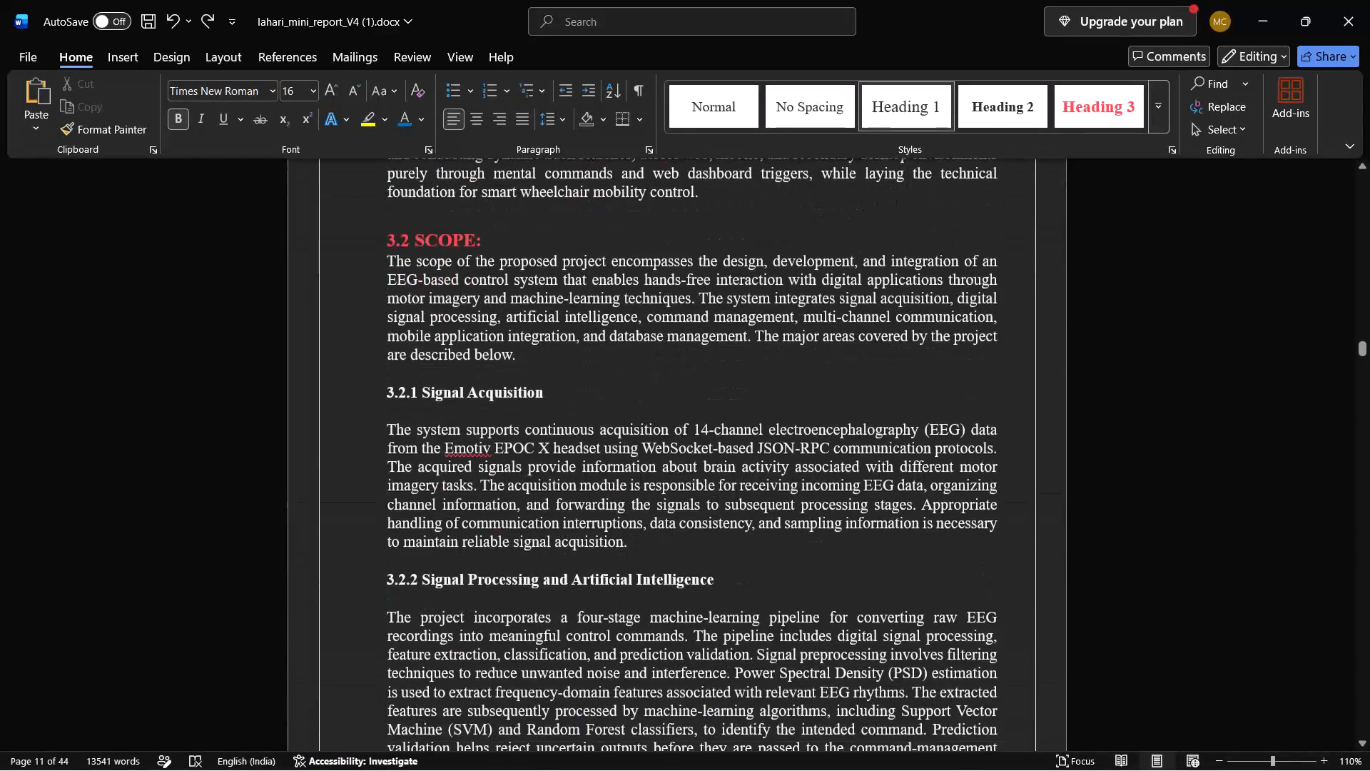
{"action": "scroll", "coordinate": [472, 211], "scroll_direction": "down", "scroll_amount": 3}
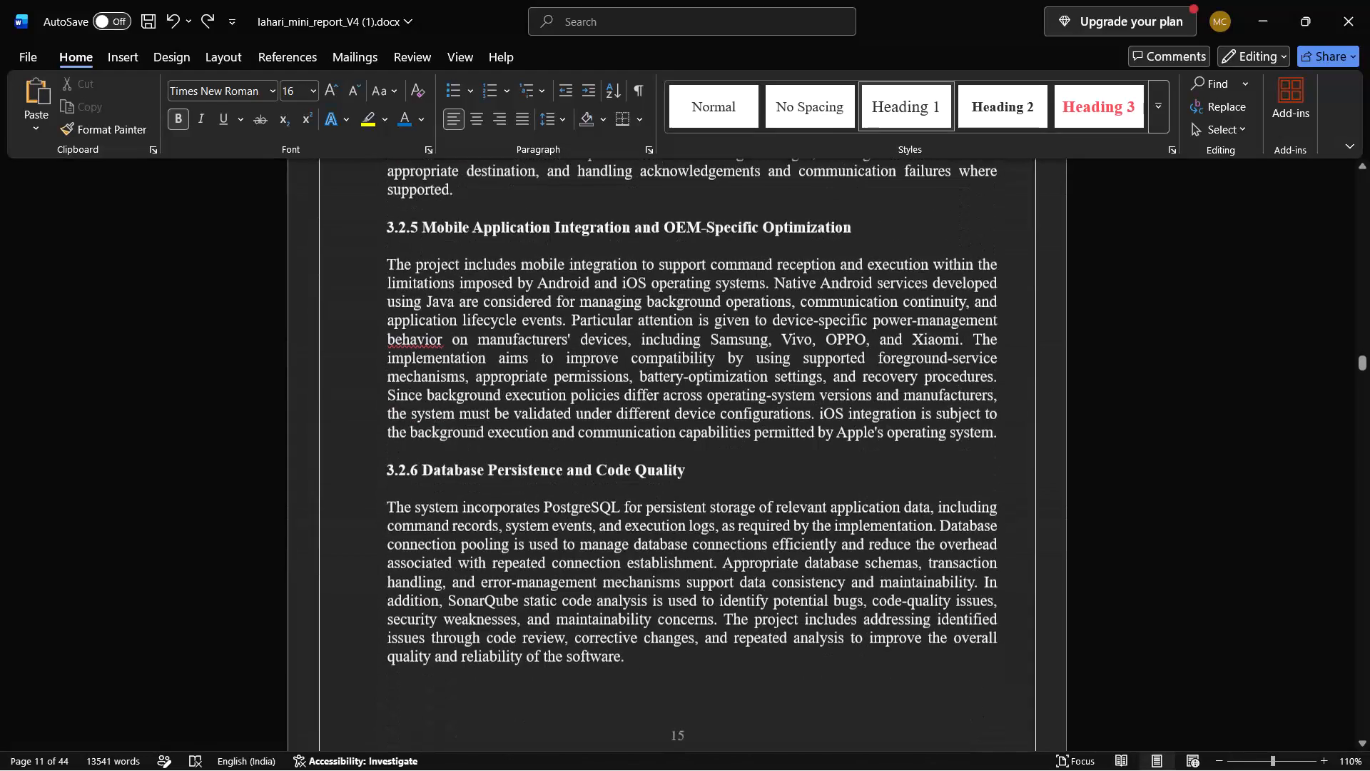
{"action": "scroll", "coordinate": [472, 211], "scroll_direction": "up", "scroll_amount": 2}
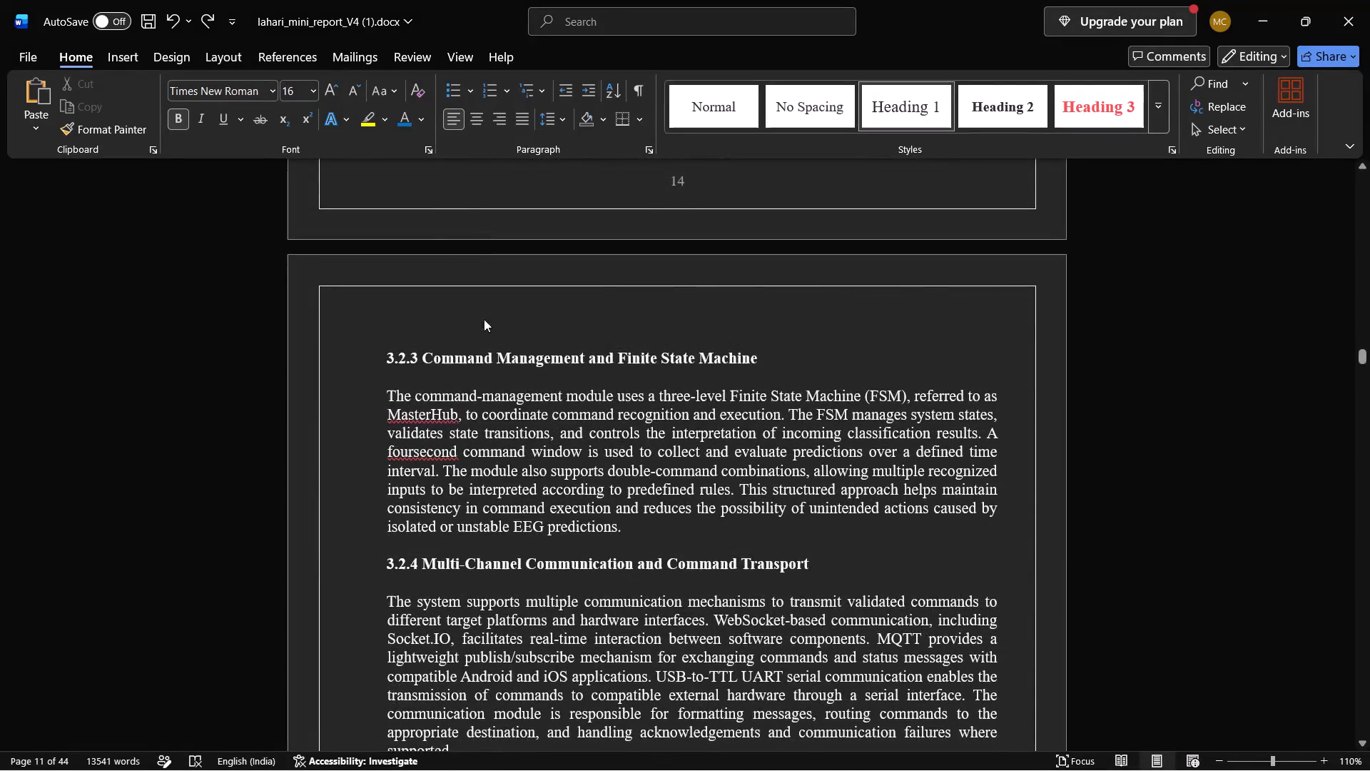
Review the methodology chapter's headings, bullet lists and page layout, from 4.1 REQUIREMENT ANALYSIS to the end of chapter 4.
{"action": "scroll", "coordinate": [501, 341], "scroll_direction": "down", "scroll_amount": 3}
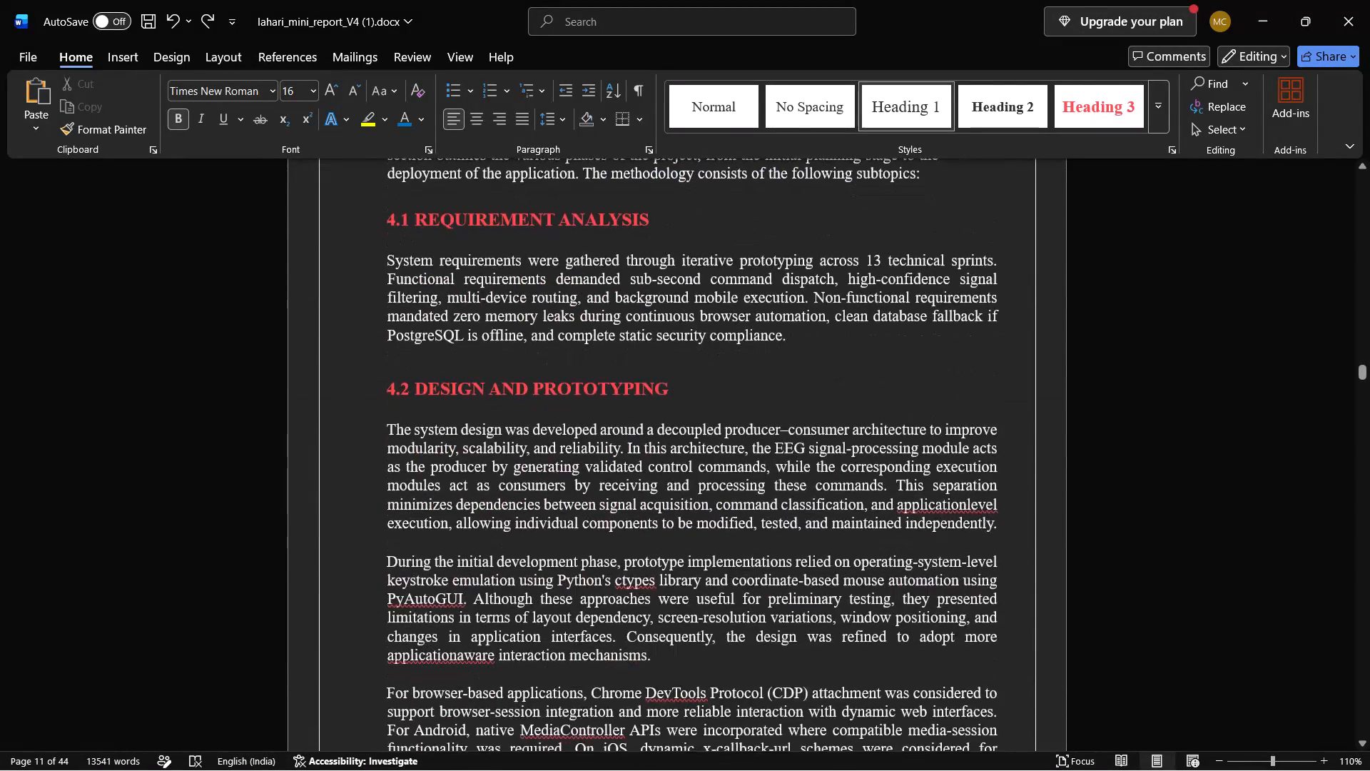
{"action": "scroll", "coordinate": [501, 341], "scroll_direction": "up", "scroll_amount": 1}
{"action": "scroll", "coordinate": [501, 341], "scroll_direction": "down", "scroll_amount": 2}
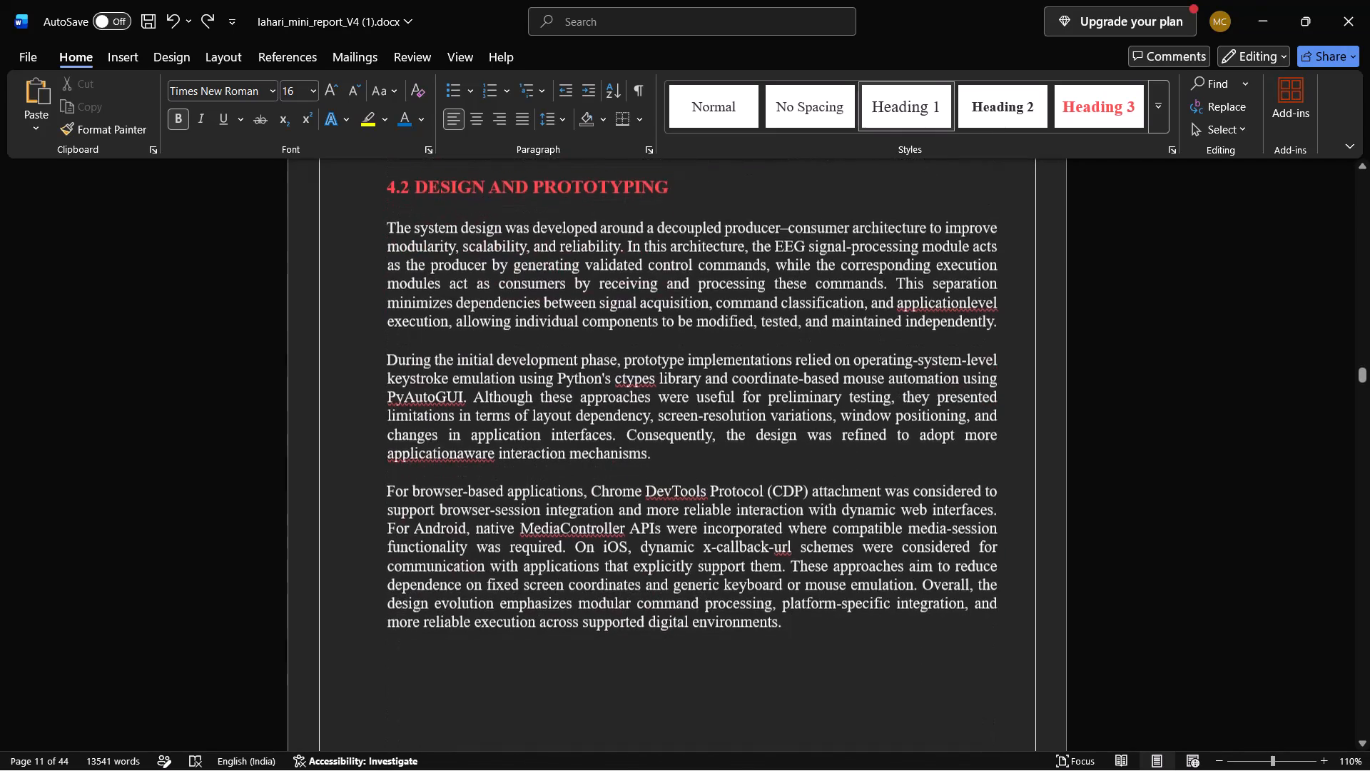
{"action": "scroll", "coordinate": [501, 341], "scroll_direction": "down", "scroll_amount": 4}
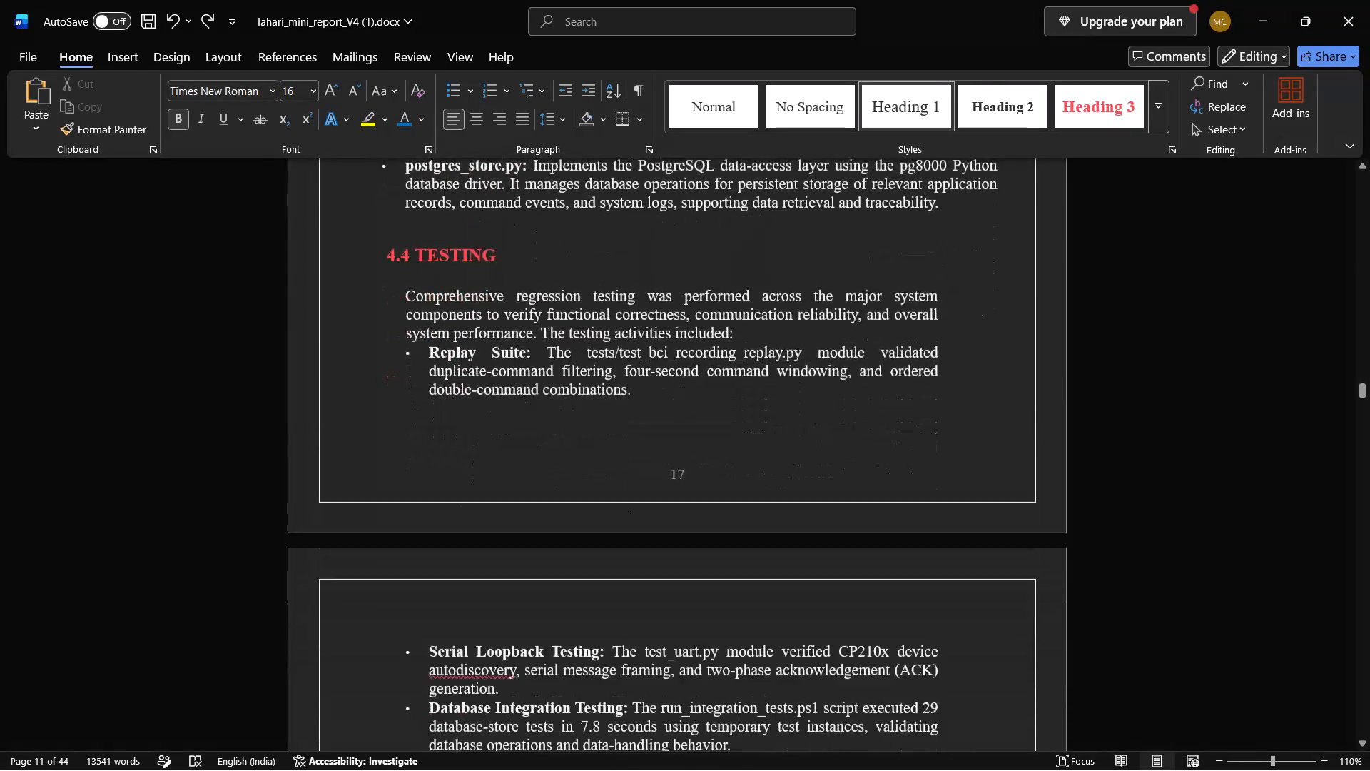
{"action": "scroll", "coordinate": [501, 341], "scroll_direction": "down", "scroll_amount": 4}
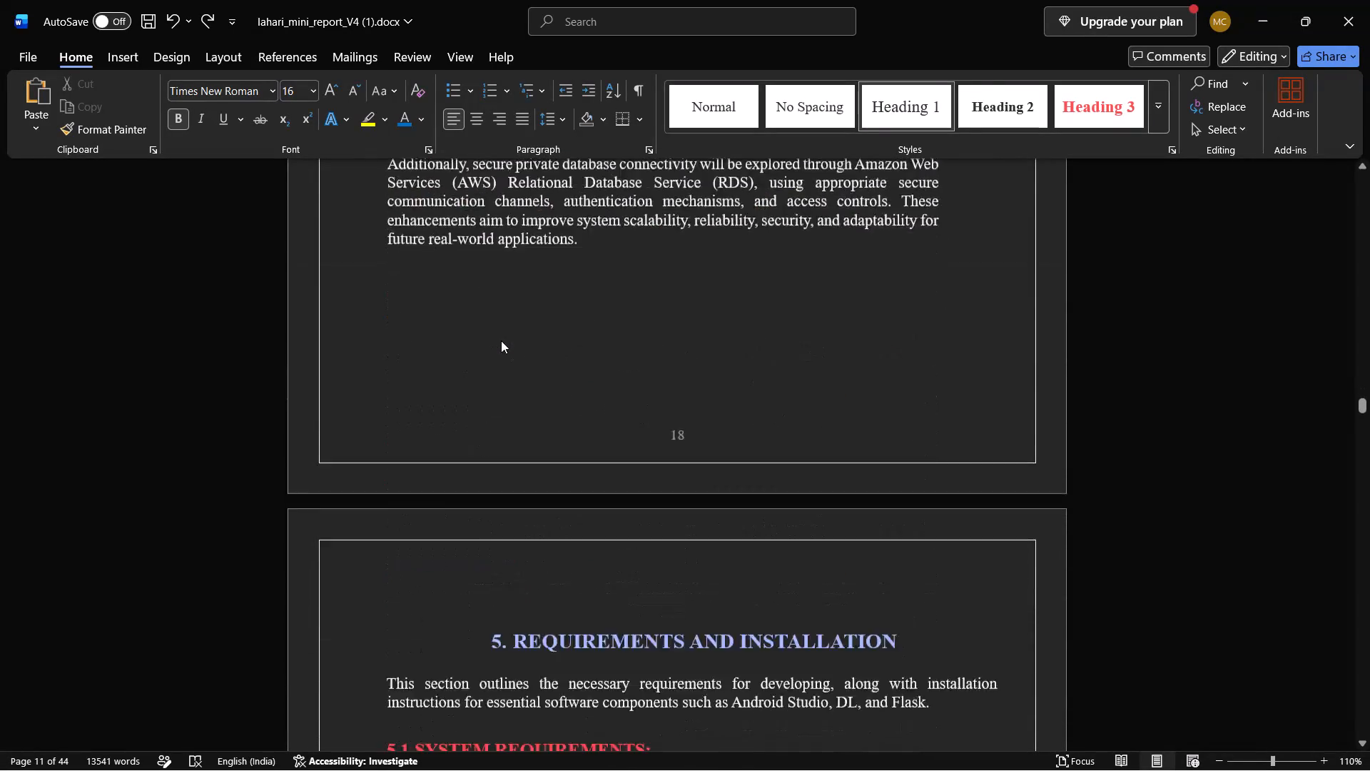
Review the REQUIREMENTS AND INSTALLATION chapter, including its lists, installation instructions and the boxed Flask commands.
{"action": "scroll", "coordinate": [501, 341], "scroll_direction": "down", "scroll_amount": 2}
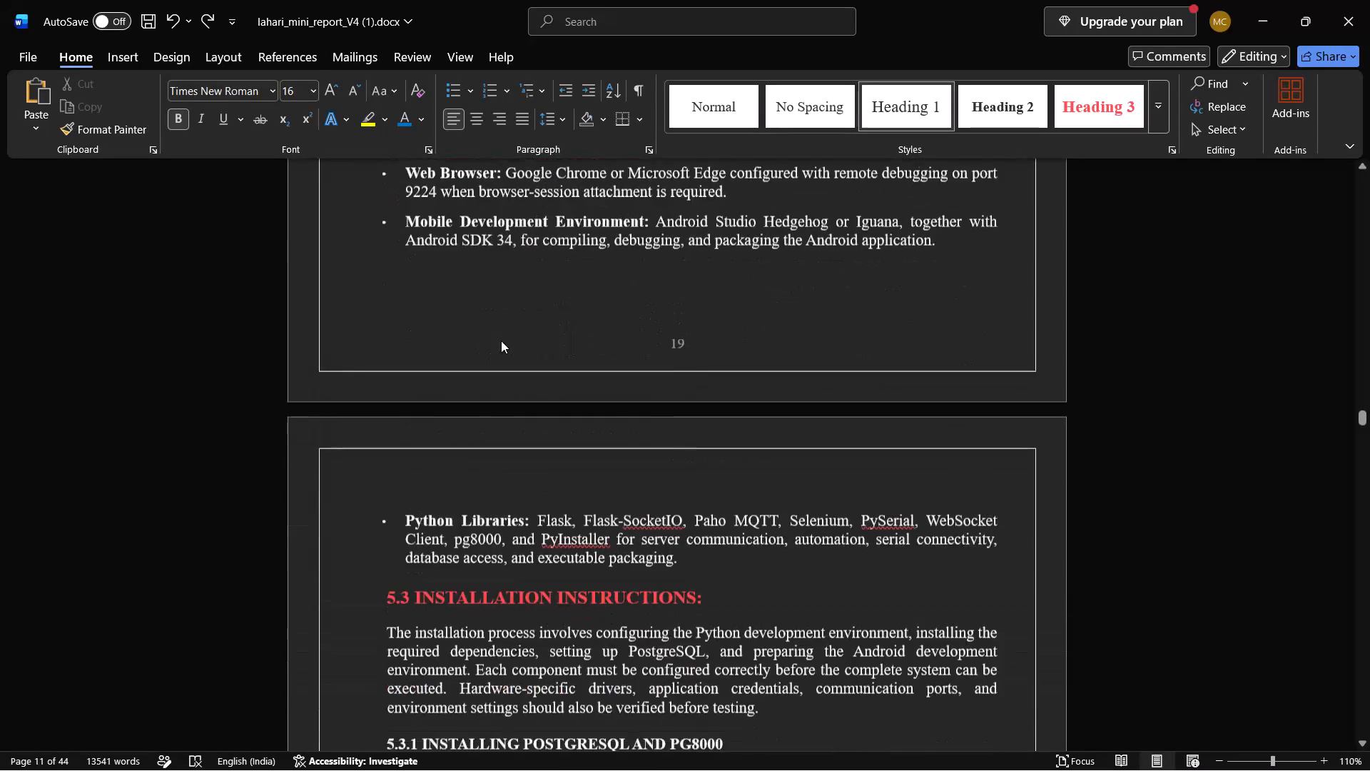
{"action": "scroll", "coordinate": [501, 341], "scroll_direction": "down", "scroll_amount": 2}
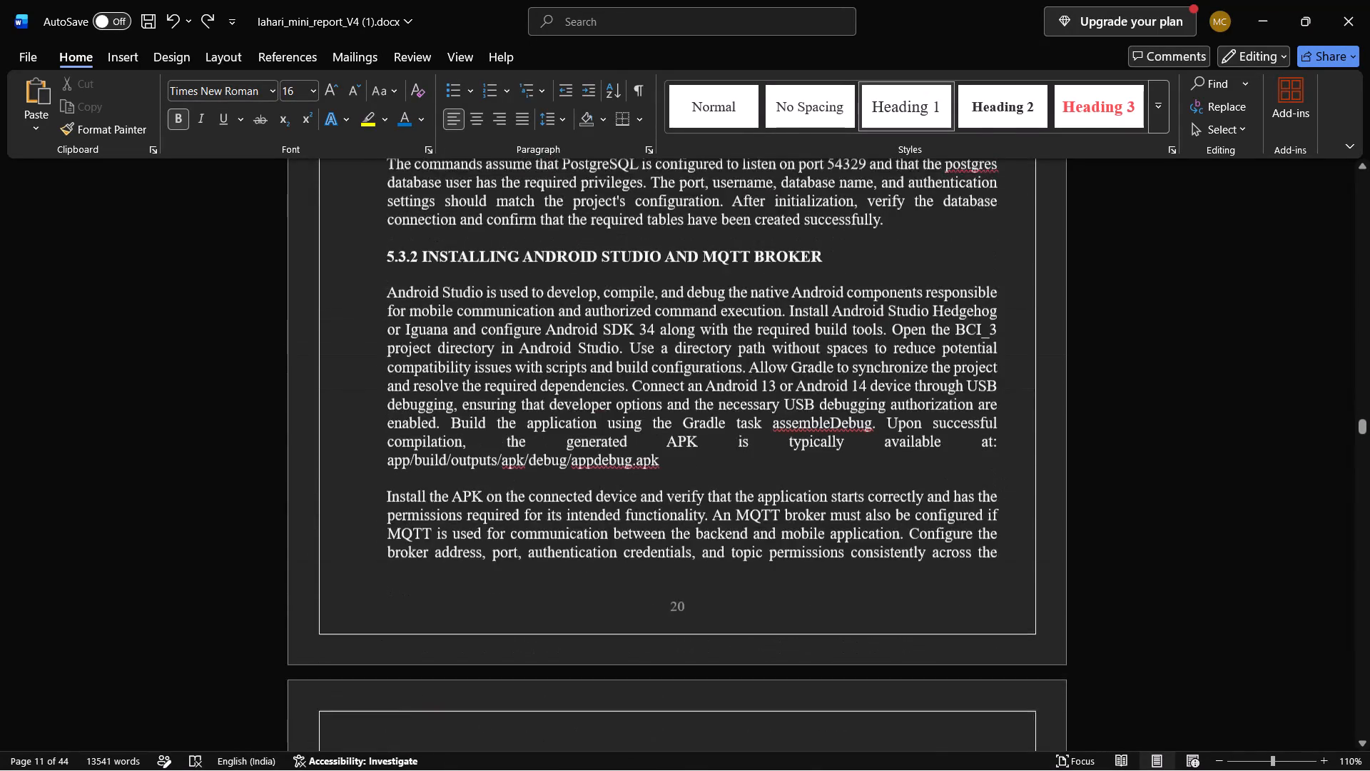
{"action": "scroll", "coordinate": [501, 341], "scroll_direction": "down", "scroll_amount": 2}
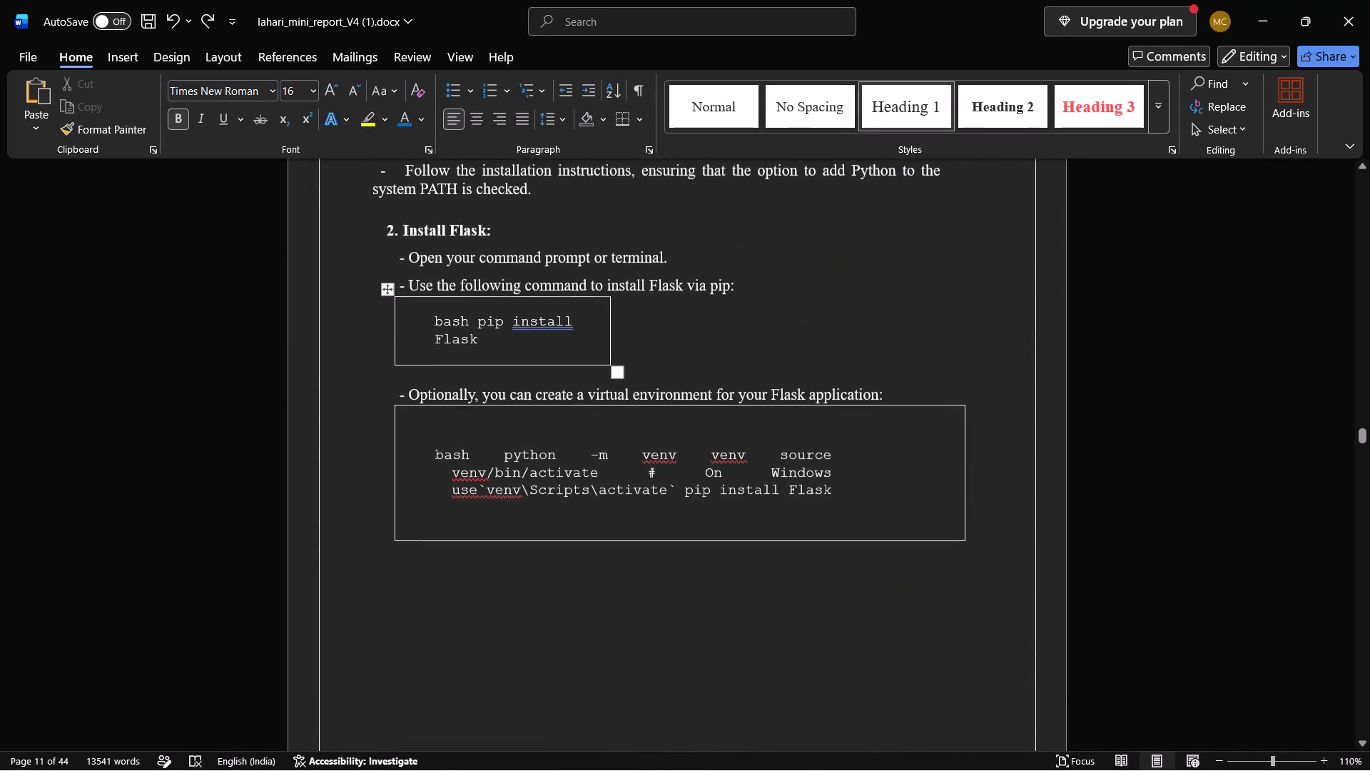
{"action": "scroll", "coordinate": [501, 341], "scroll_direction": "down", "scroll_amount": 1}
{"action": "left_click", "coordinate": [507, 507]}
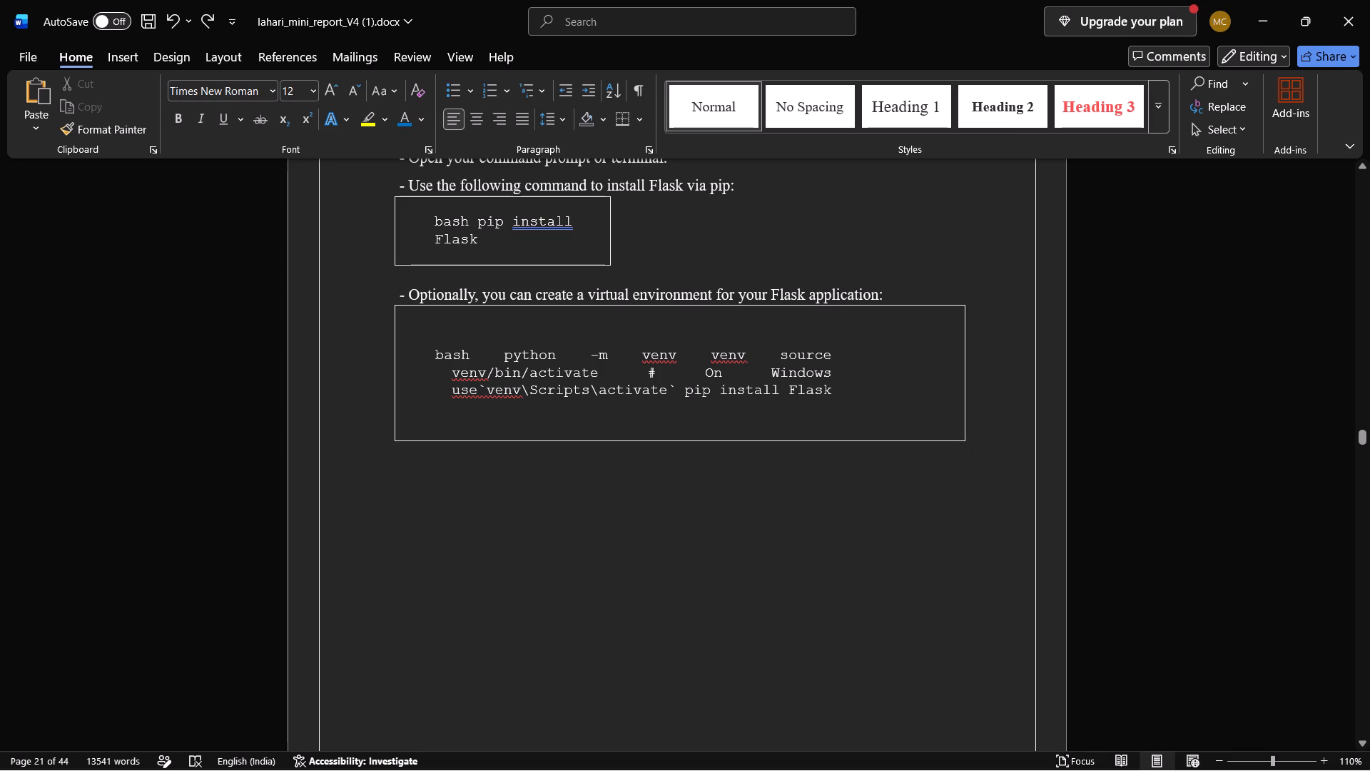
{"action": "scroll", "coordinate": [507, 507], "scroll_direction": "up", "scroll_amount": 1}
{"action": "scroll", "coordinate": [507, 507], "scroll_direction": "down", "scroll_amount": 1}
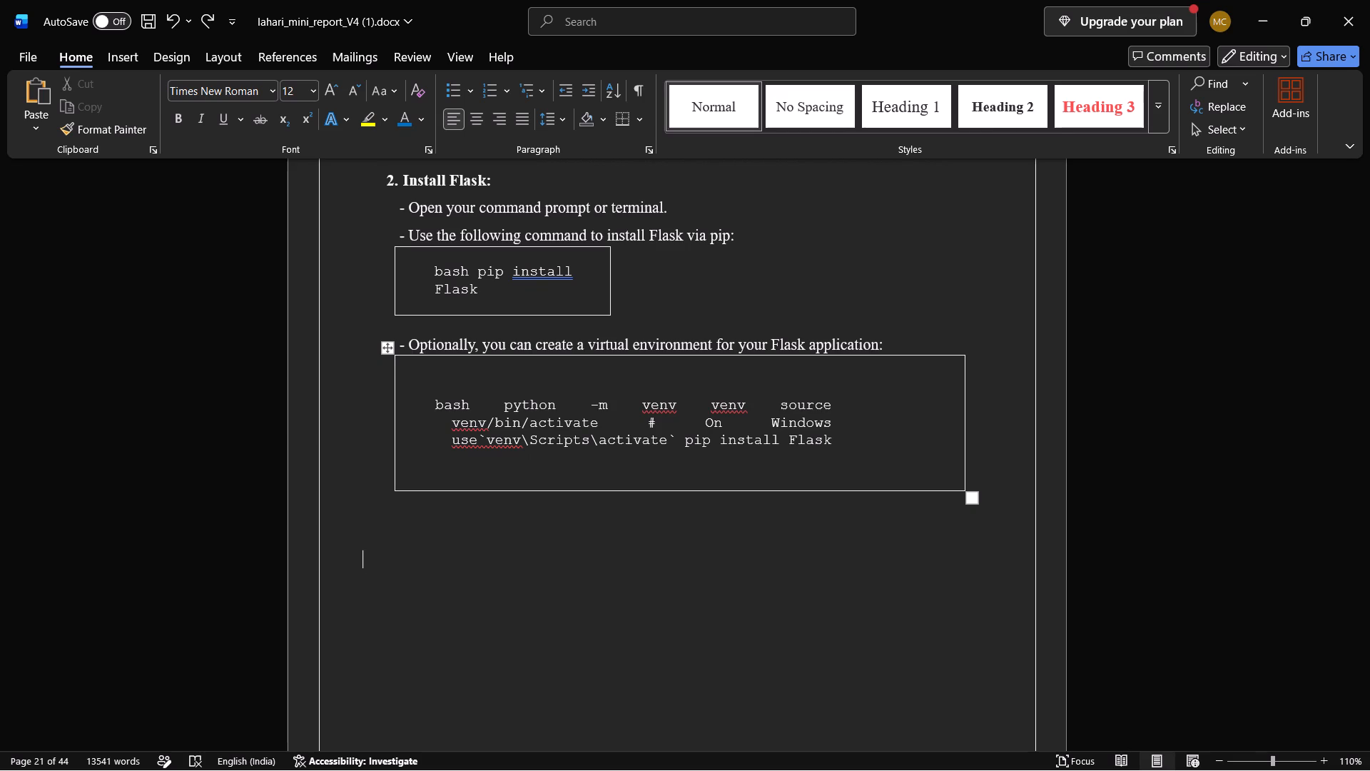
{"action": "scroll", "coordinate": [507, 507], "scroll_direction": "down", "scroll_amount": 2}
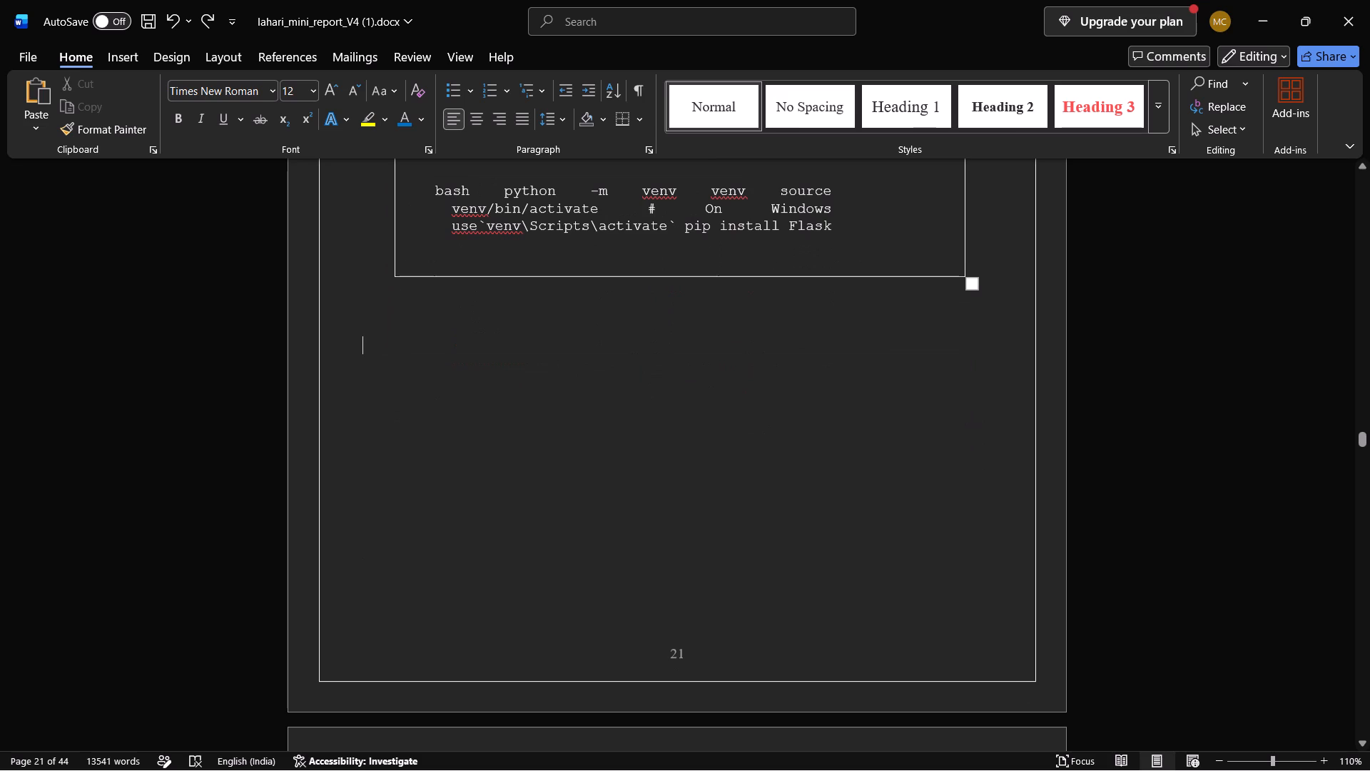
Set the whole 6.1 DATABASE DESIGN heading to font size 14.
{"action": "scroll", "coordinate": [507, 507], "scroll_direction": "down", "scroll_amount": 3}
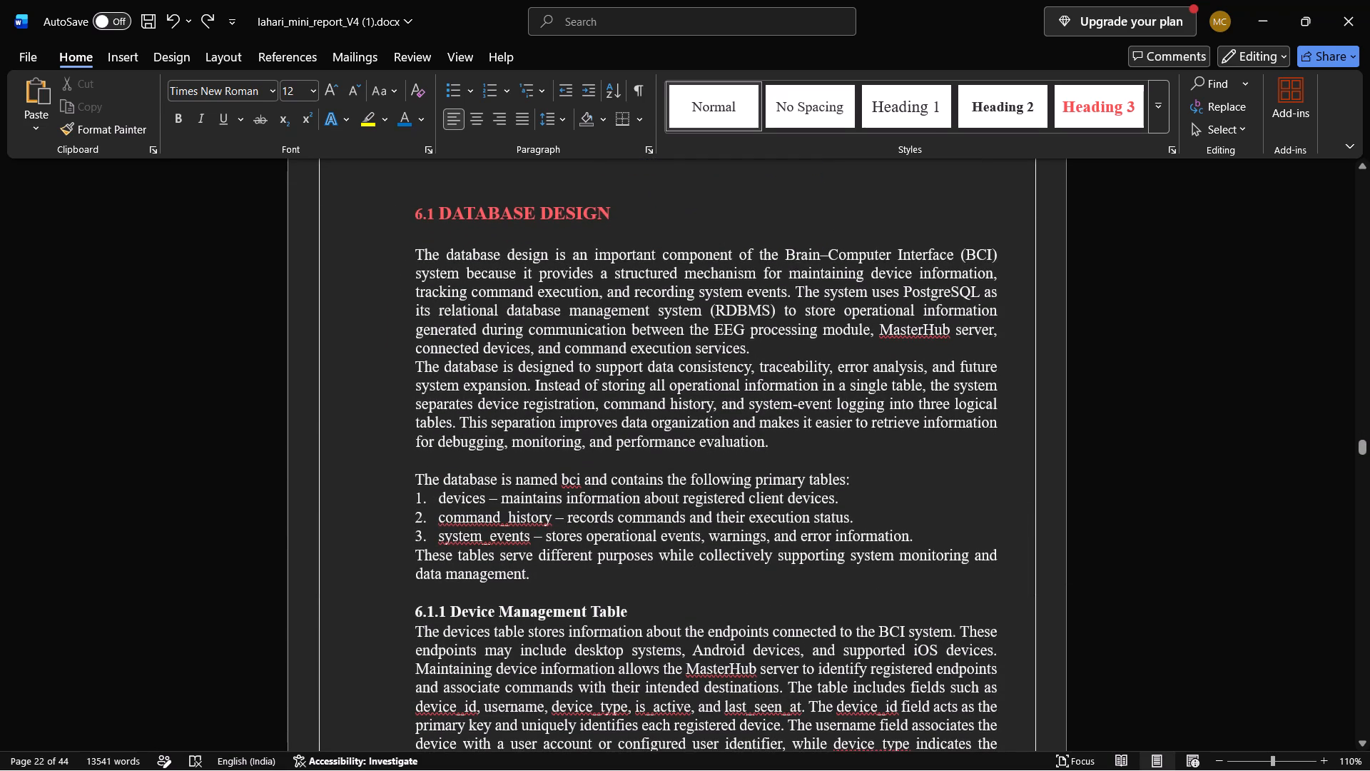
{"action": "left_click", "coordinate": [626, 220]}
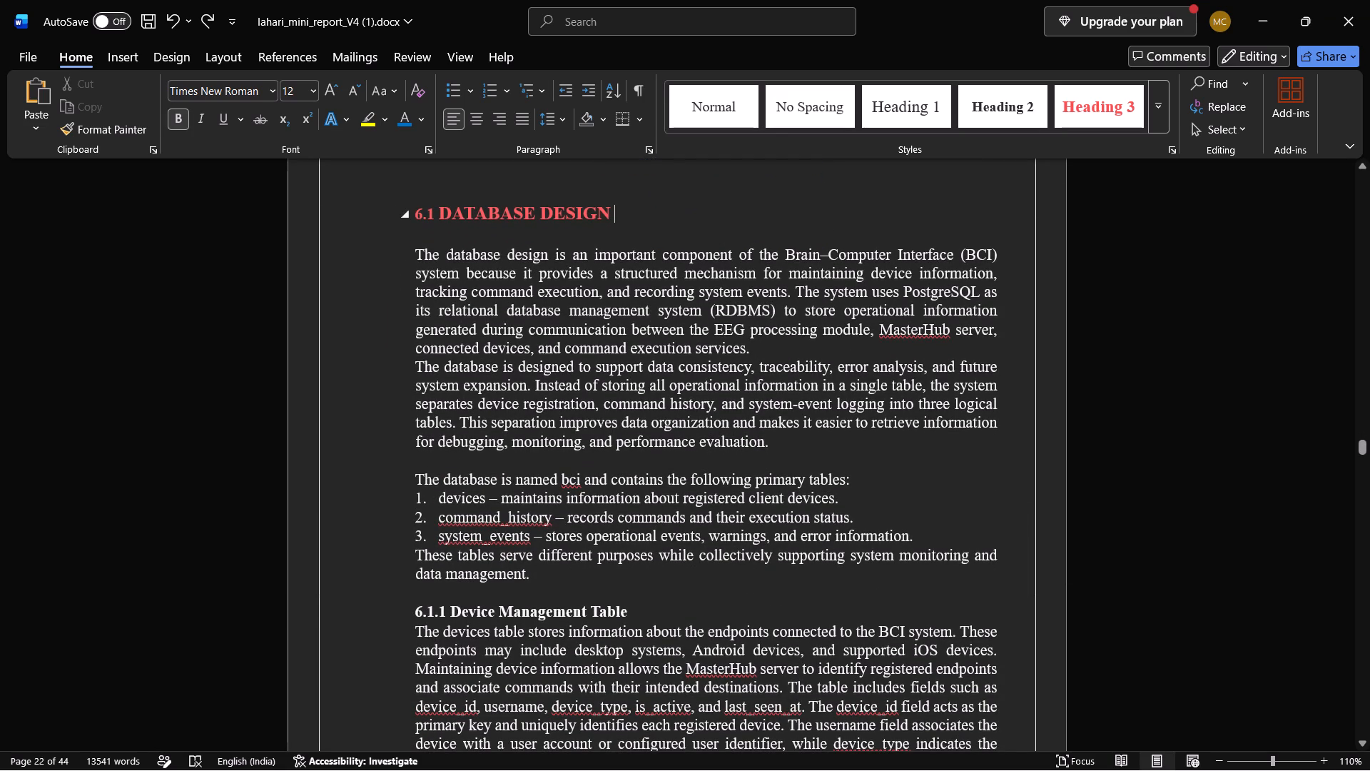
{"action": "double_click", "coordinate": [602, 214]}
{"action": "triple_click", "coordinate": [602, 214]}
{"action": "left_click", "coordinate": [602, 214]}
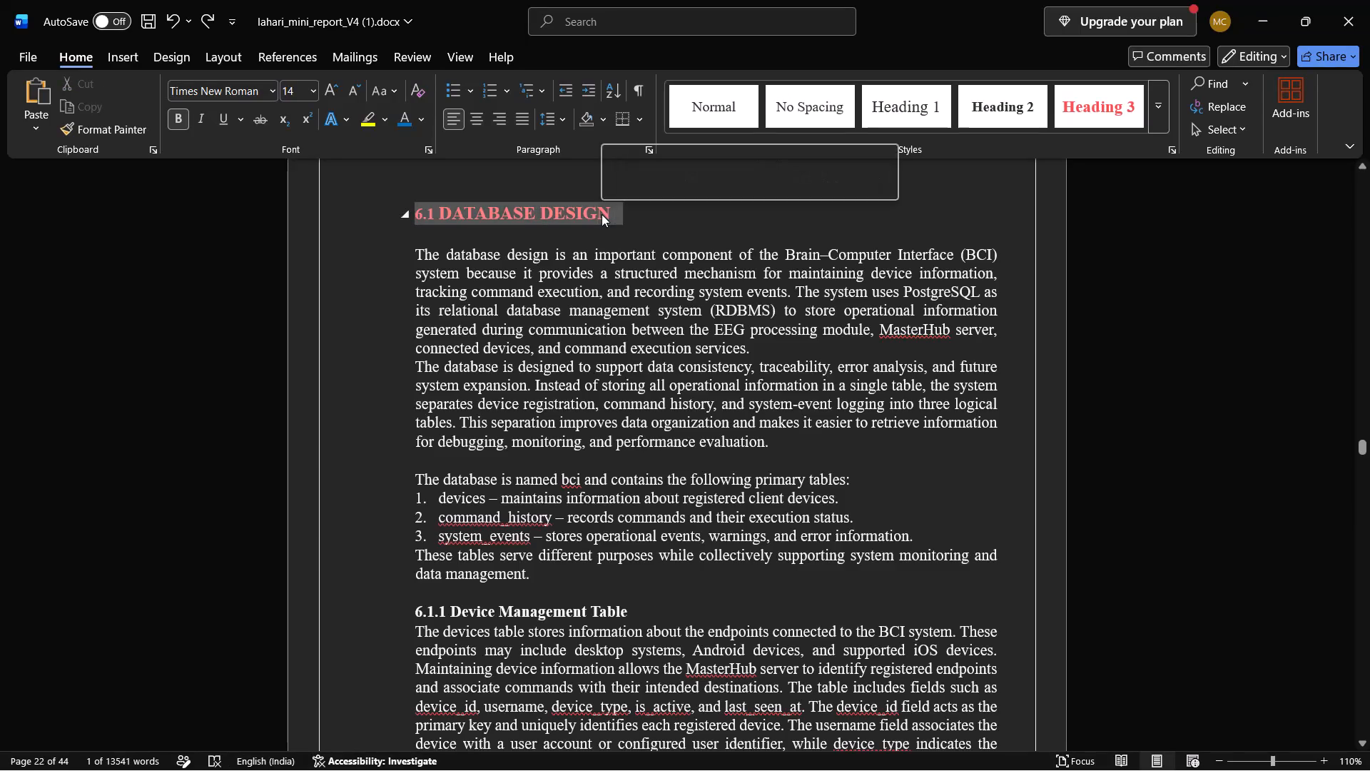
{"action": "triple_click", "coordinate": [602, 214]}
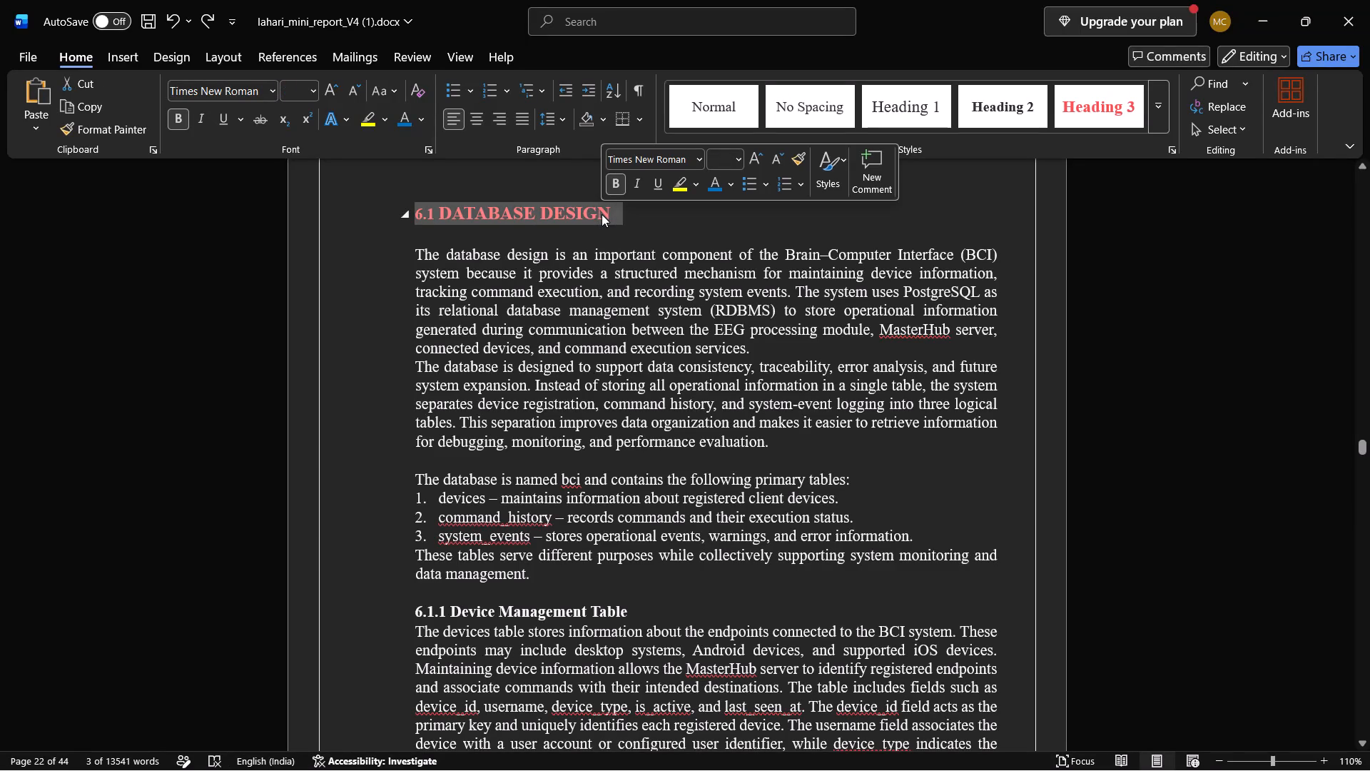
{"action": "left_click", "coordinate": [711, 163]}
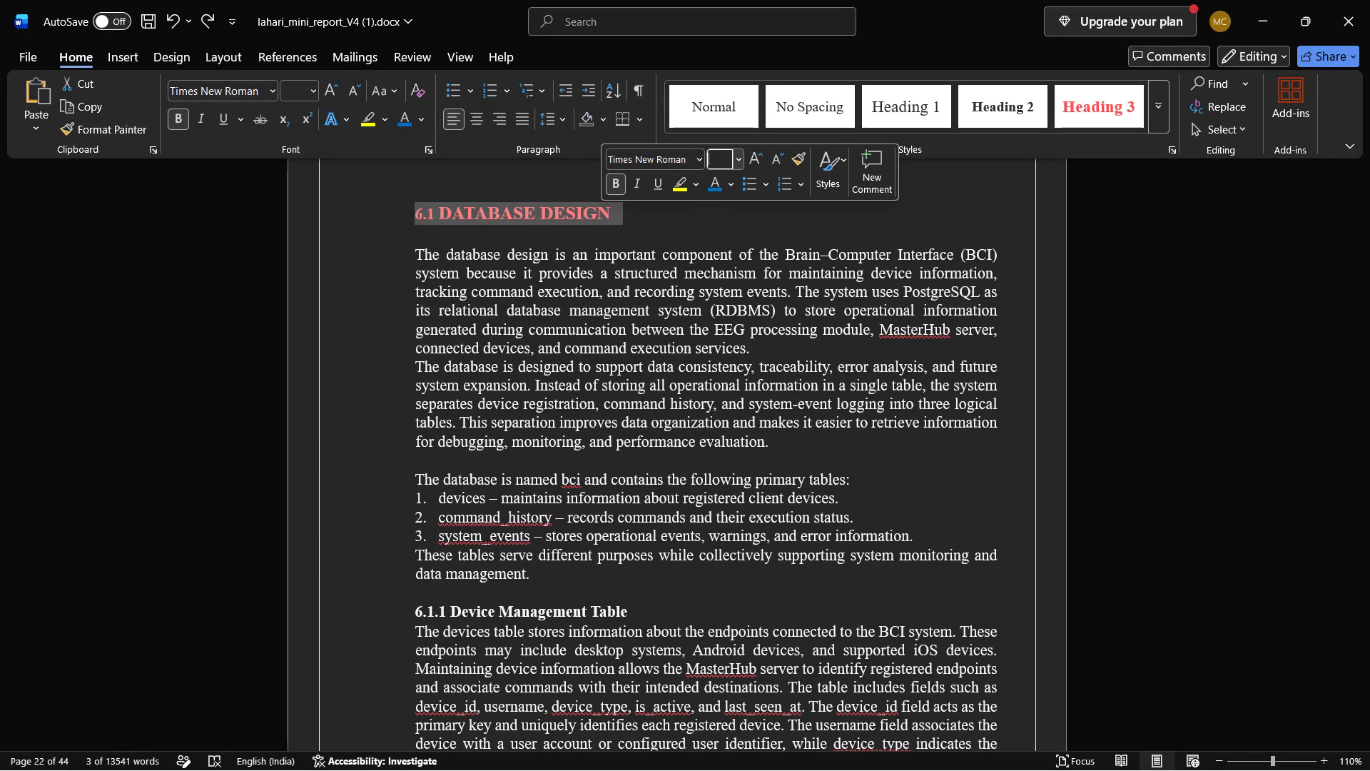
{"action": "type", "text": "14"}
{"action": "key", "text": "Return"}
{"action": "left_click", "coordinate": [522, 233]}
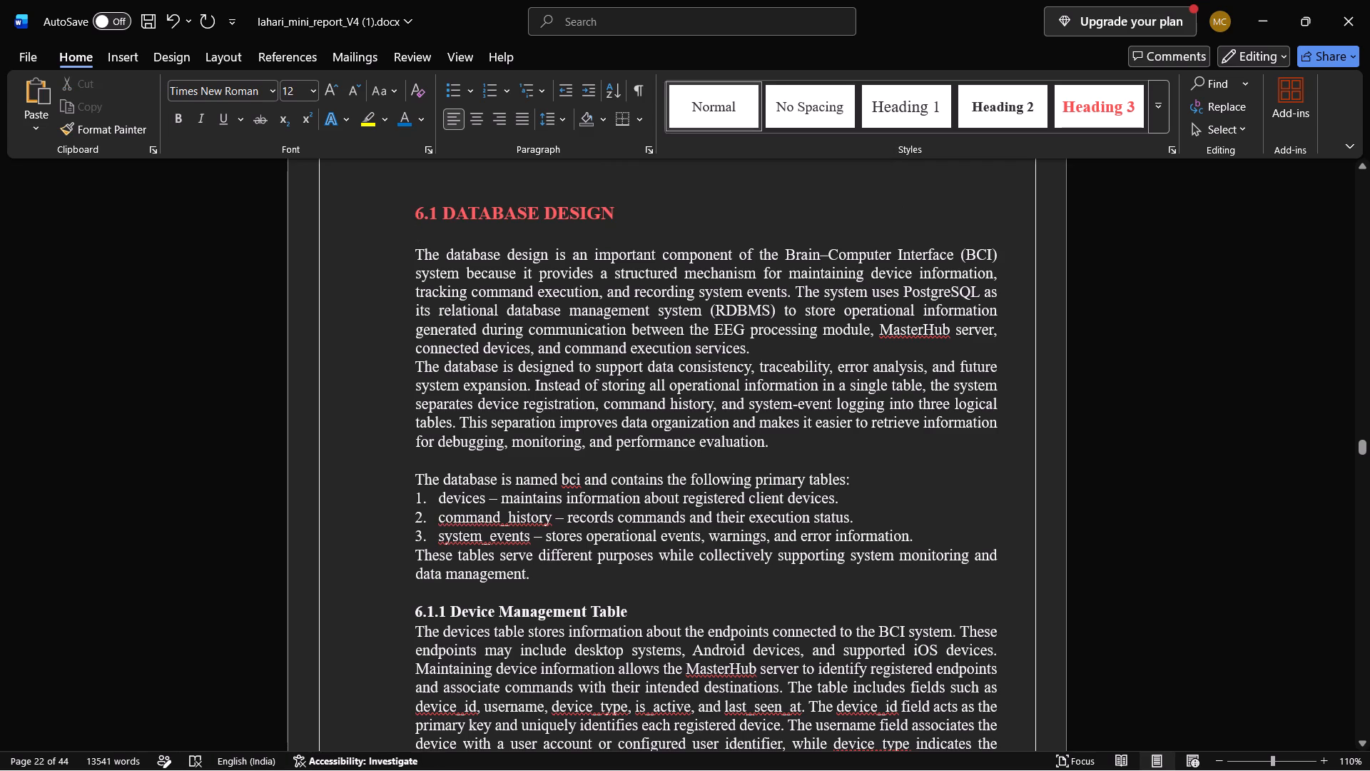
Review the 6.1 database subsections and the 6.2 DEVELOPMENT PROCESS phases for heading and text formatting.
{"action": "scroll", "coordinate": [632, 251], "scroll_direction": "down", "scroll_amount": 3}
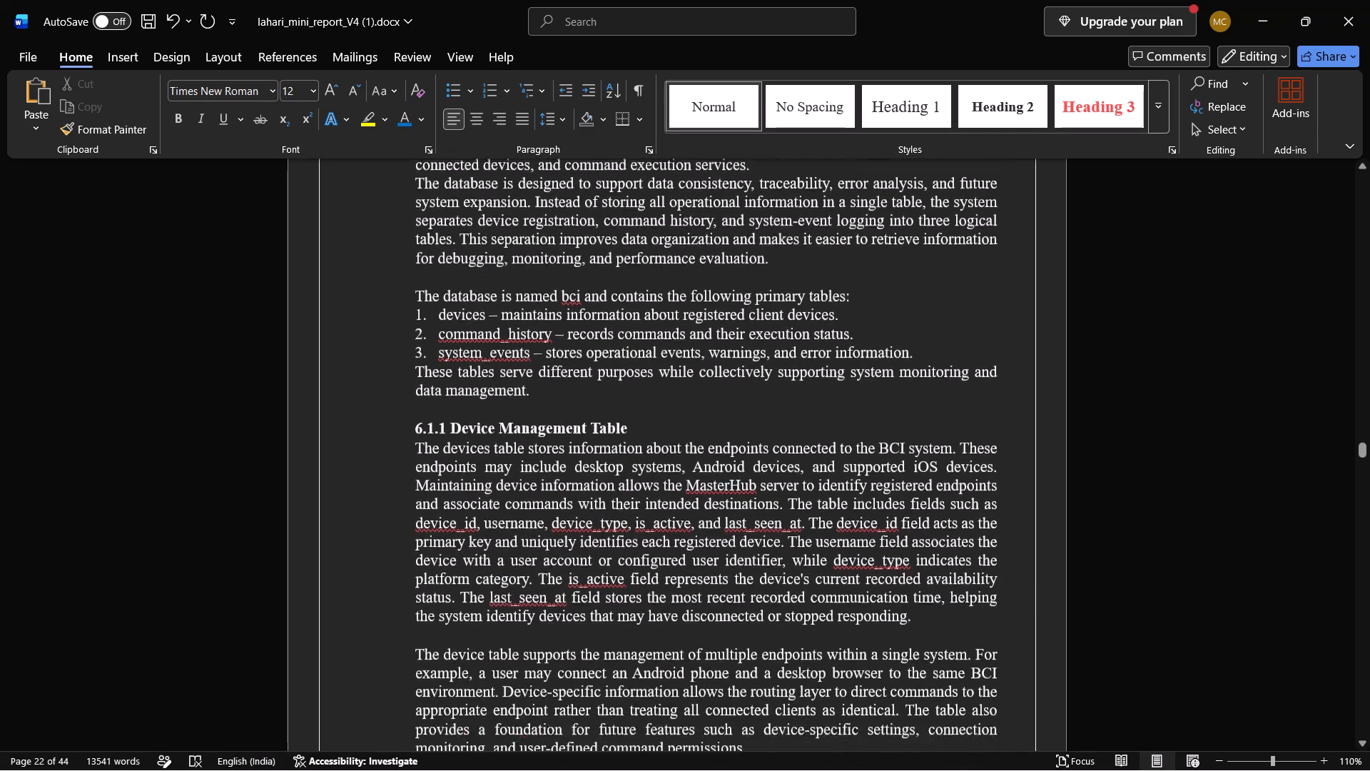
{"action": "scroll", "coordinate": [632, 251], "scroll_direction": "down", "scroll_amount": 4}
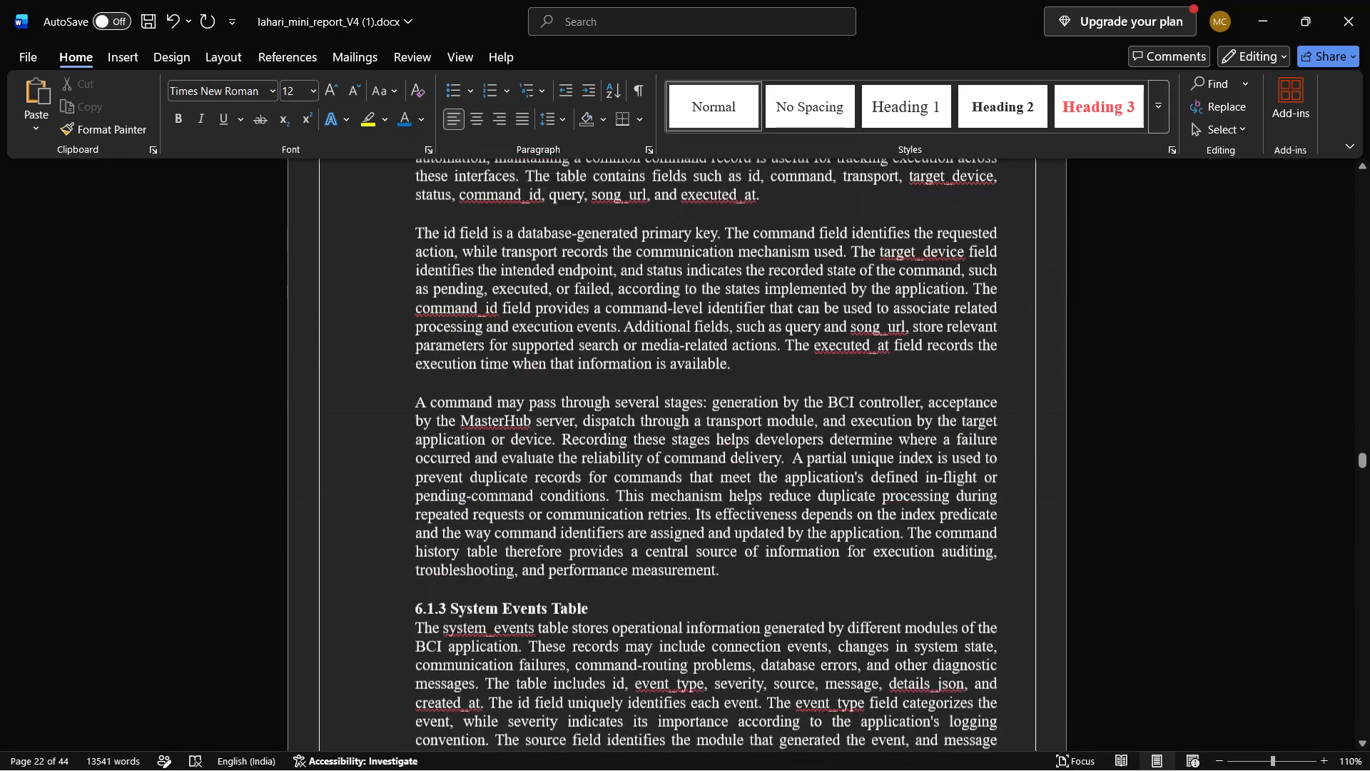
{"action": "scroll", "coordinate": [632, 251], "scroll_direction": "down", "scroll_amount": 5}
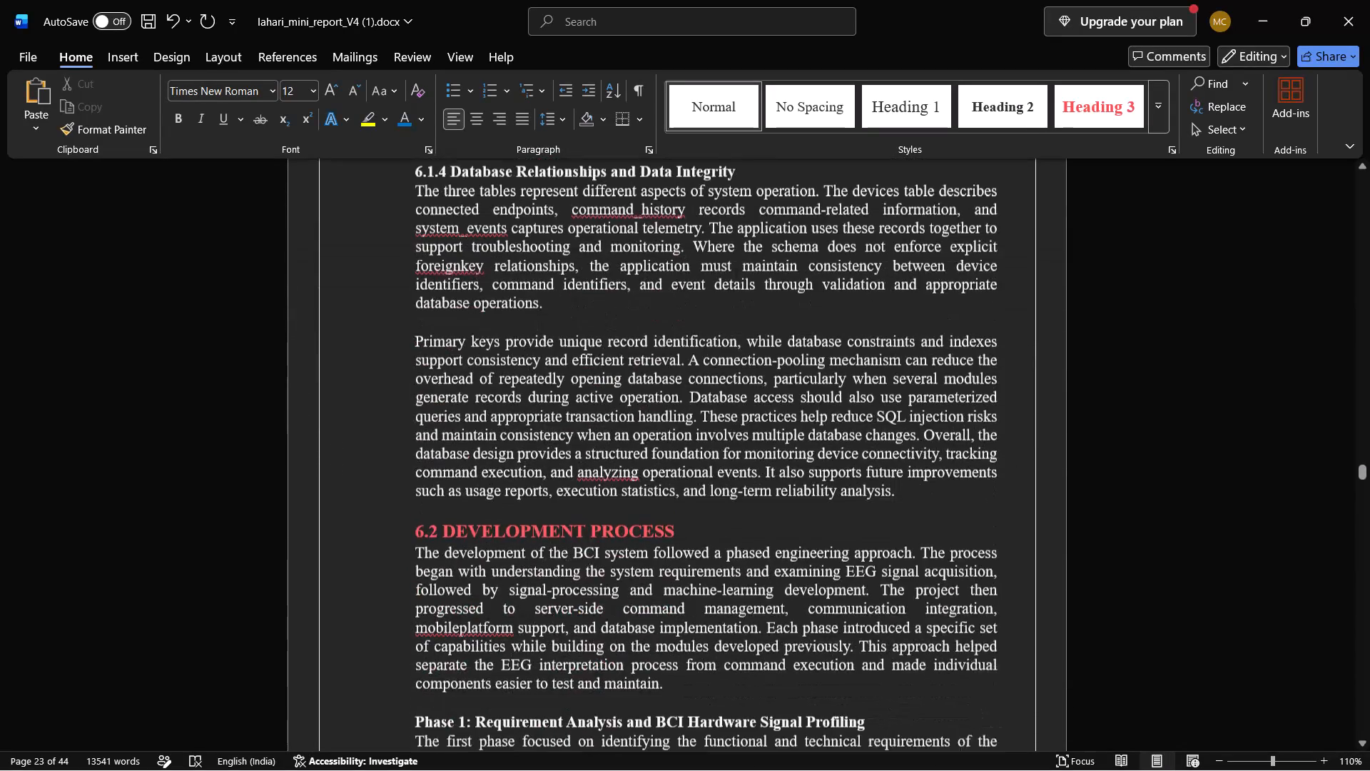
{"action": "scroll", "coordinate": [632, 251], "scroll_direction": "down", "scroll_amount": 2}
Examine the placement of the Figure 6.1 diagram and its caption, along with the surrounding Phase 2 text and page spacing.
{"action": "scroll", "coordinate": [632, 251], "scroll_direction": "up", "scroll_amount": 2}
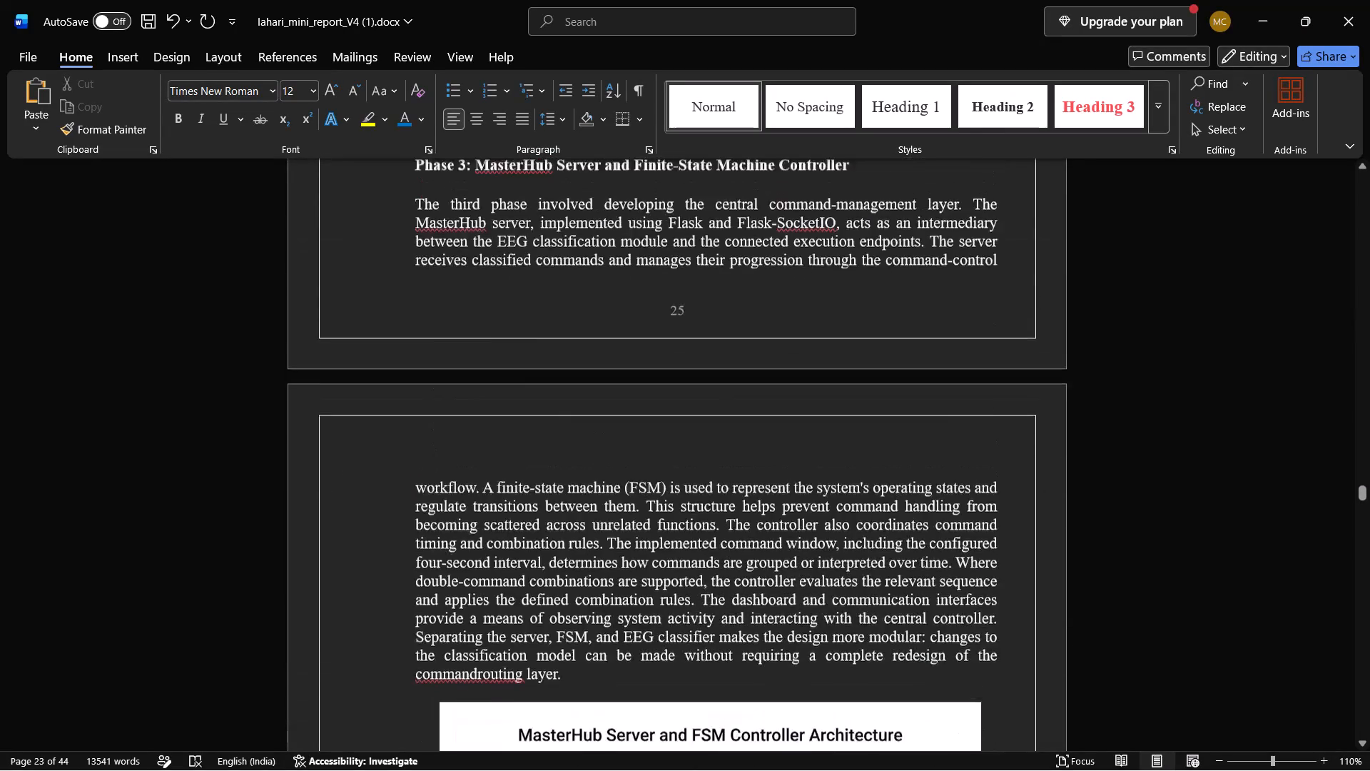
{"action": "scroll", "coordinate": [632, 251], "scroll_direction": "up", "scroll_amount": 4}
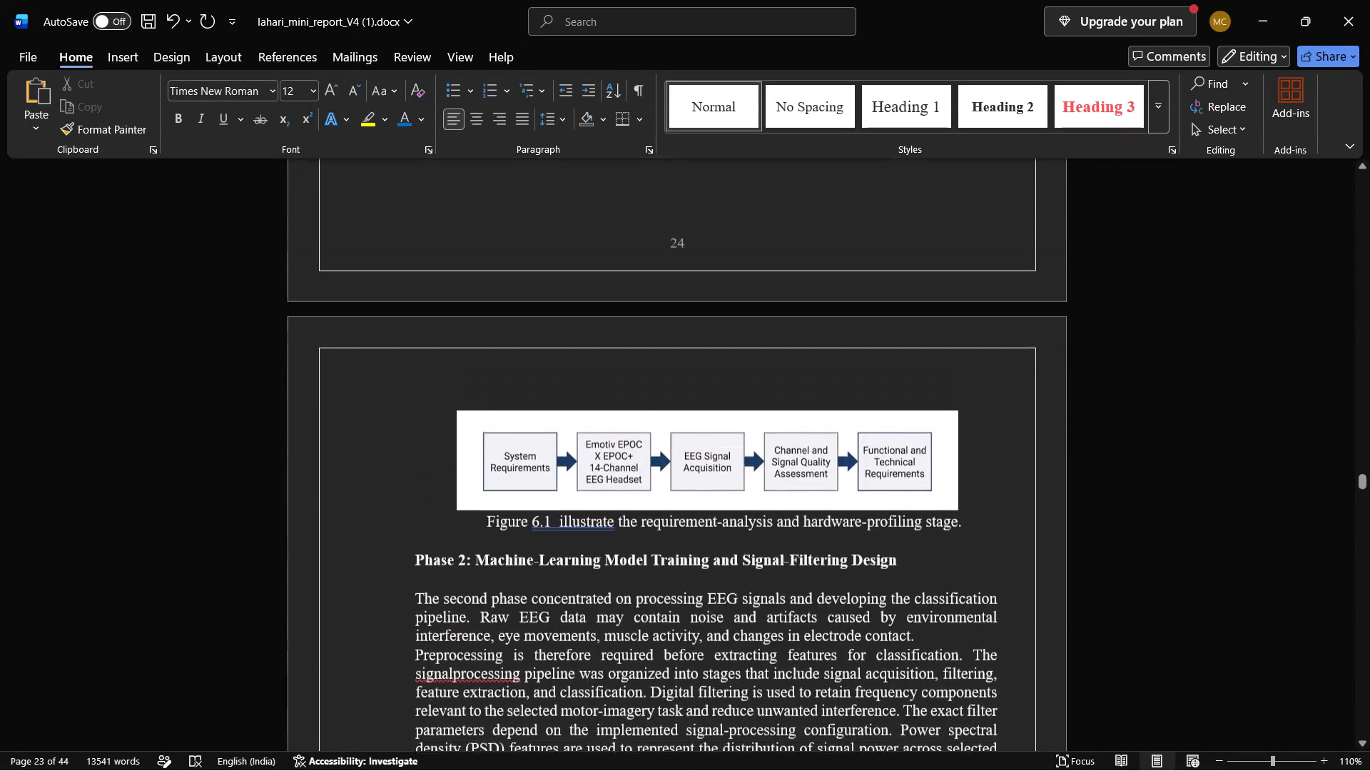
{"action": "scroll", "coordinate": [632, 251], "scroll_direction": "up", "scroll_amount": 2}
{"action": "scroll", "coordinate": [632, 251], "scroll_direction": "down", "scroll_amount": 2}
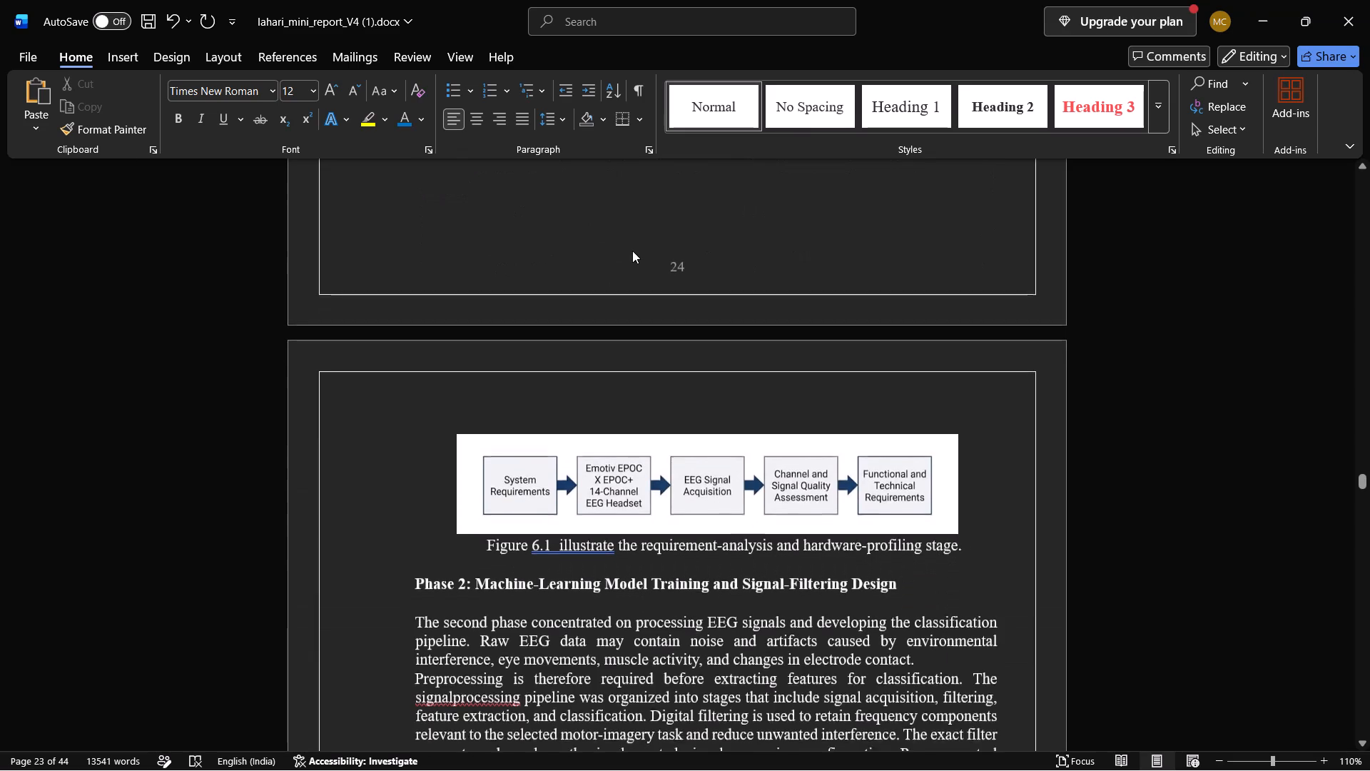
{"action": "scroll", "coordinate": [632, 251], "scroll_direction": "down", "scroll_amount": 2}
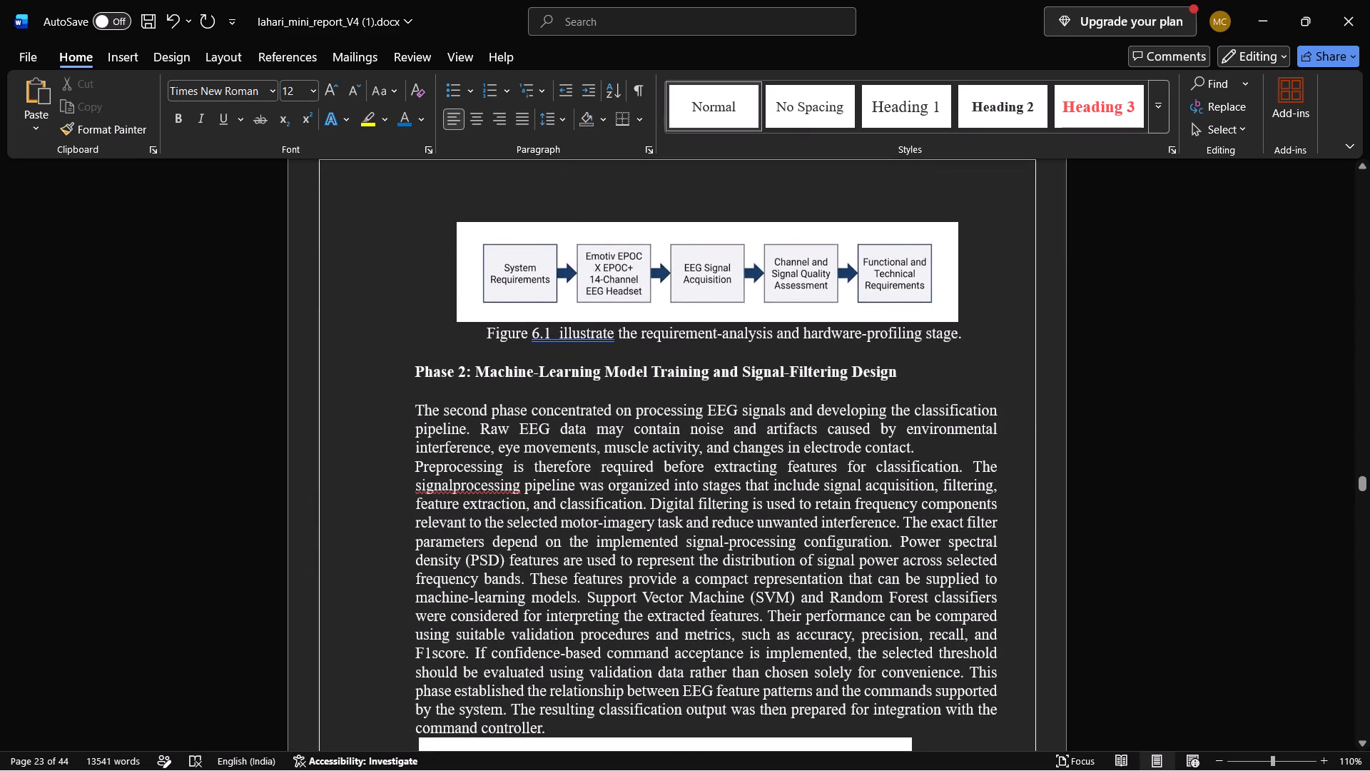
{"action": "scroll", "coordinate": [579, 399], "scroll_direction": "down", "scroll_amount": 1}
{"action": "scroll", "coordinate": [579, 399], "scroll_direction": "up", "scroll_amount": 1}
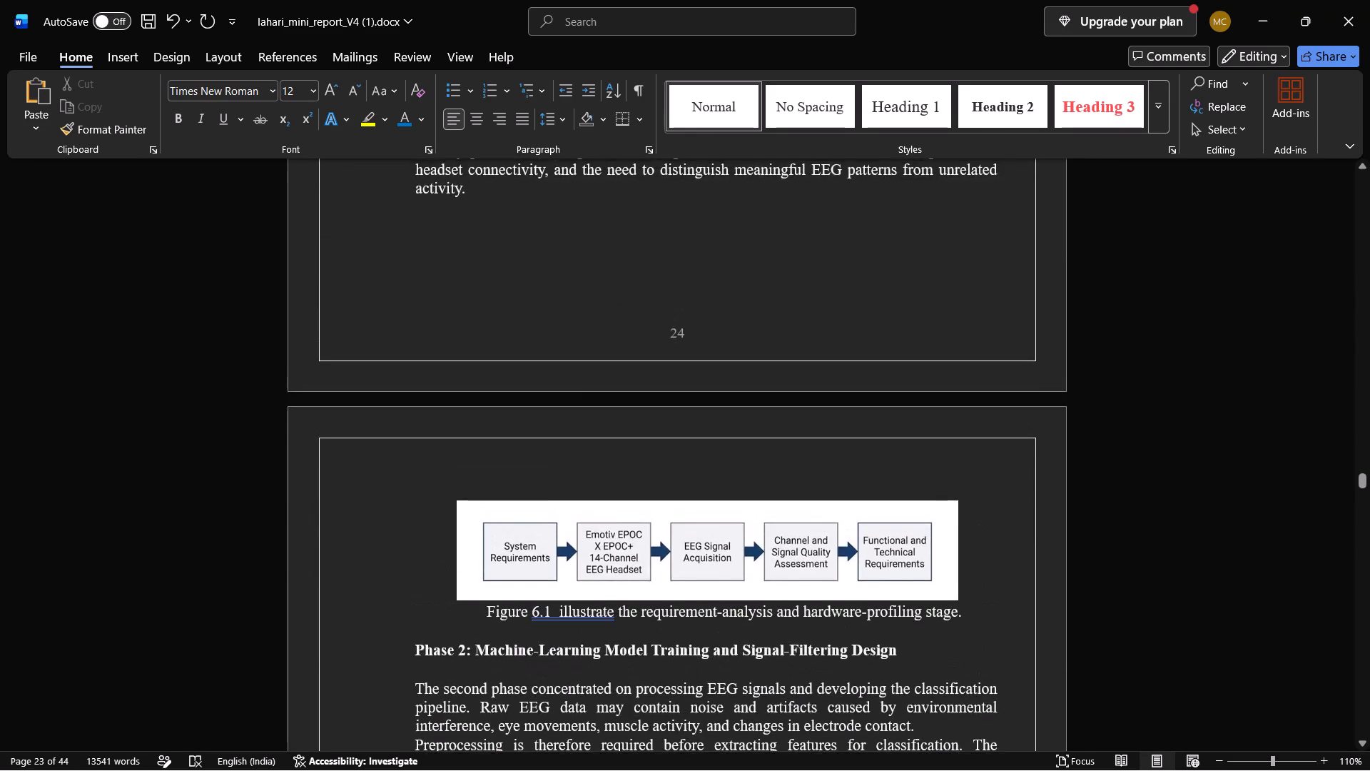
{"action": "scroll", "coordinate": [579, 399], "scroll_direction": "down", "scroll_amount": 1}
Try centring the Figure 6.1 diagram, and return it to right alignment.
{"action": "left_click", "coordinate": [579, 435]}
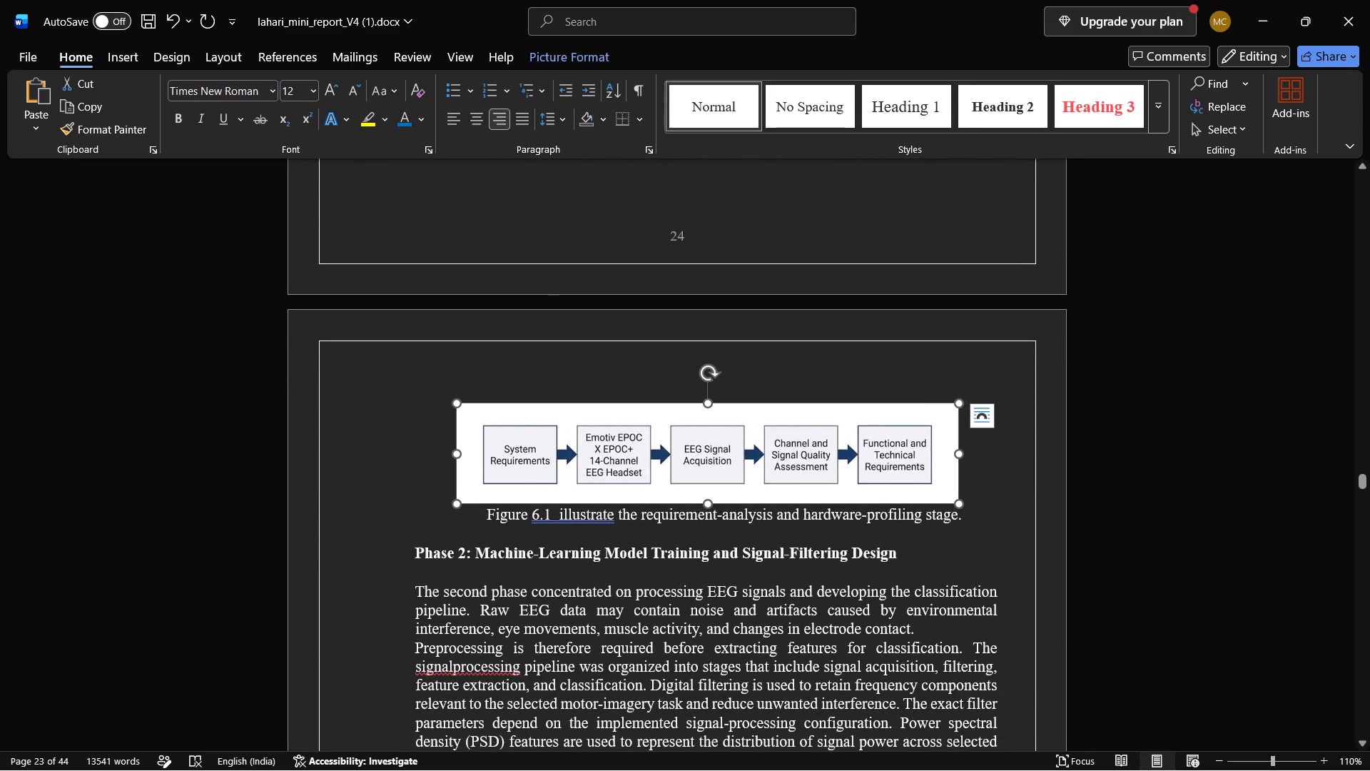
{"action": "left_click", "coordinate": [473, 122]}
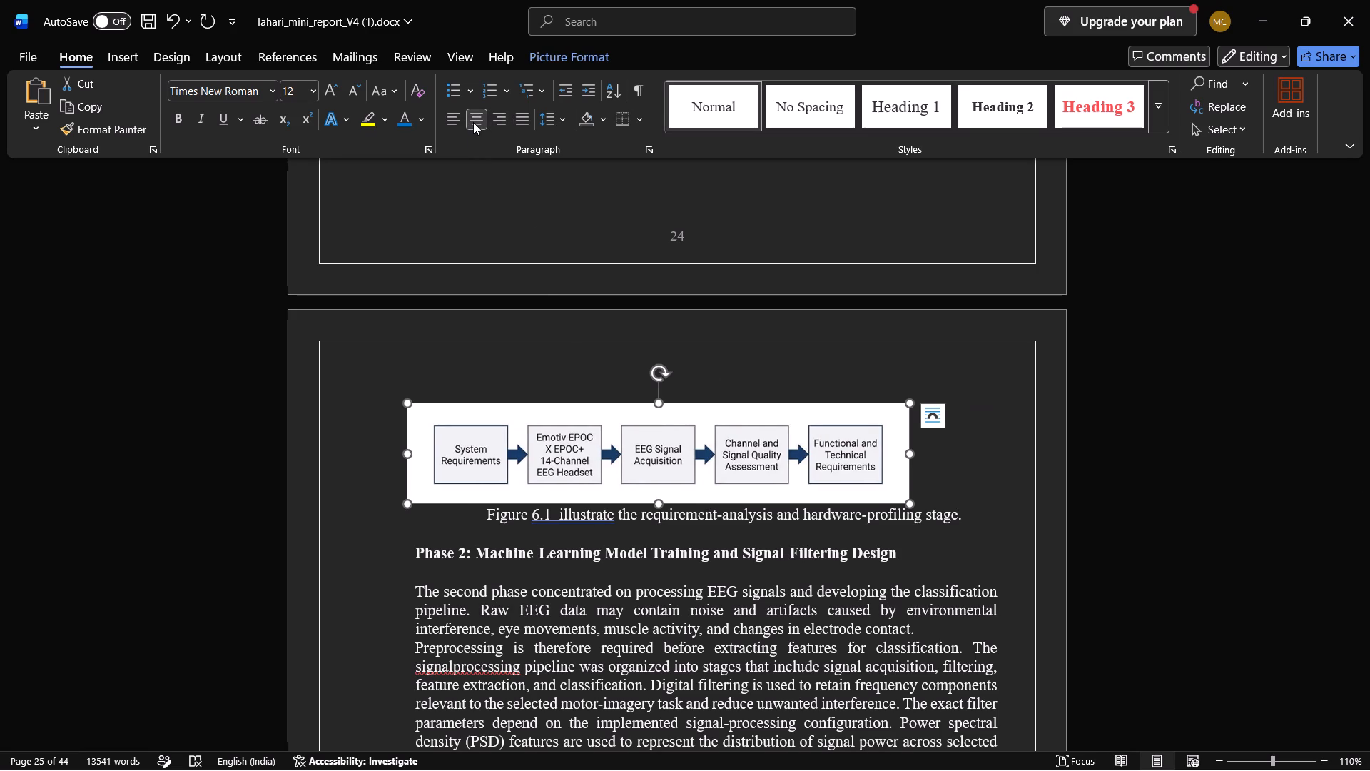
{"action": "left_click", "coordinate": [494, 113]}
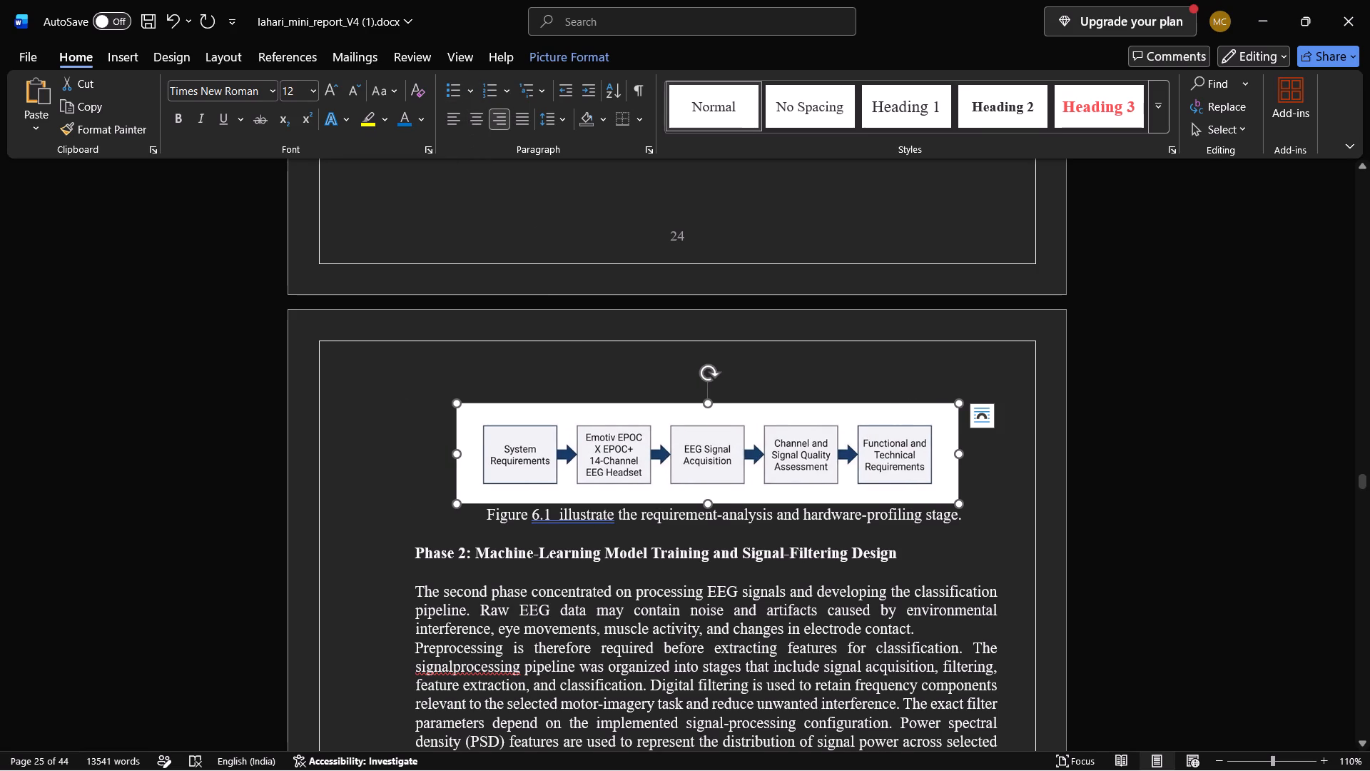
Review the Phase 2 and Phase 3 text and the placement of Figures 6.2 and 6.3 with their captions.
{"action": "left_click", "coordinate": [385, 361]}
{"action": "scroll", "coordinate": [385, 361], "scroll_direction": "down", "scroll_amount": 2}
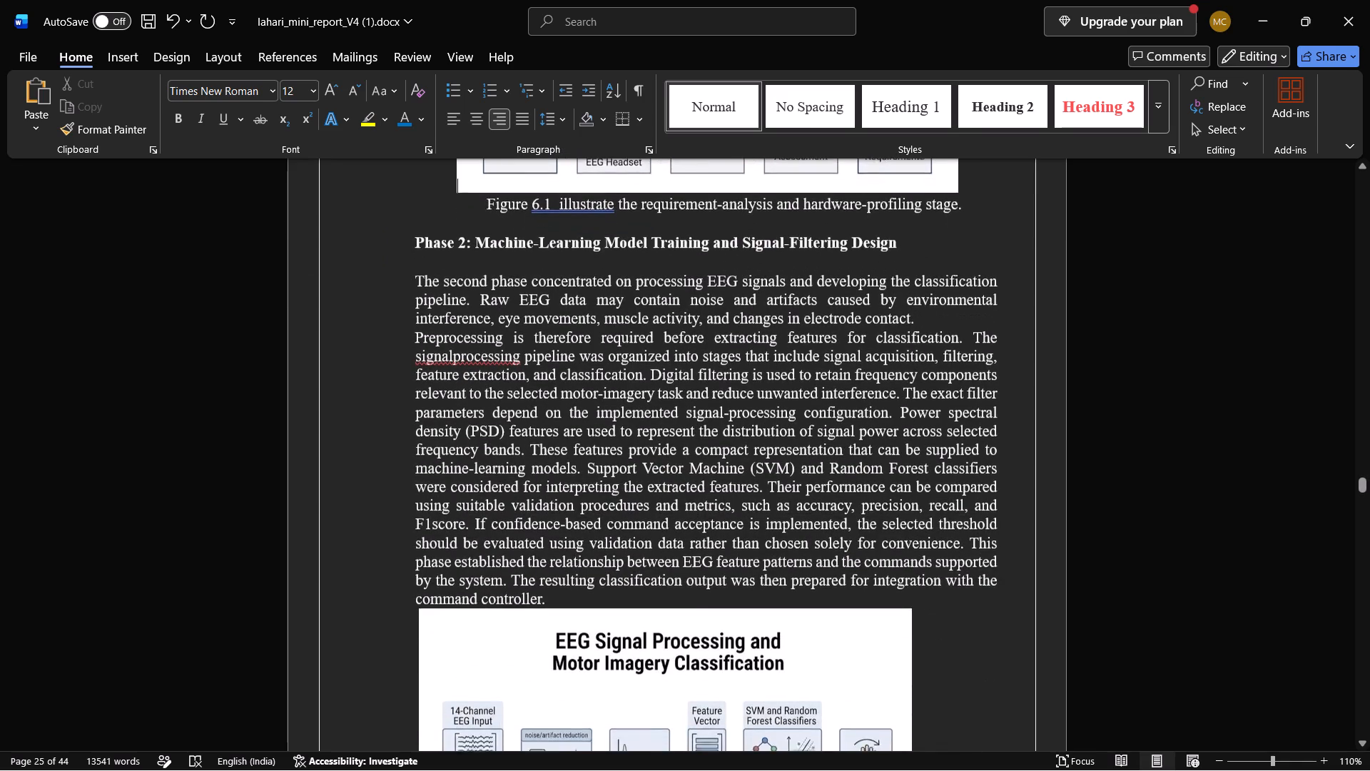
{"action": "scroll", "coordinate": [385, 361], "scroll_direction": "down", "scroll_amount": 2}
{"action": "scroll", "coordinate": [385, 361], "scroll_direction": "up", "scroll_amount": 1}
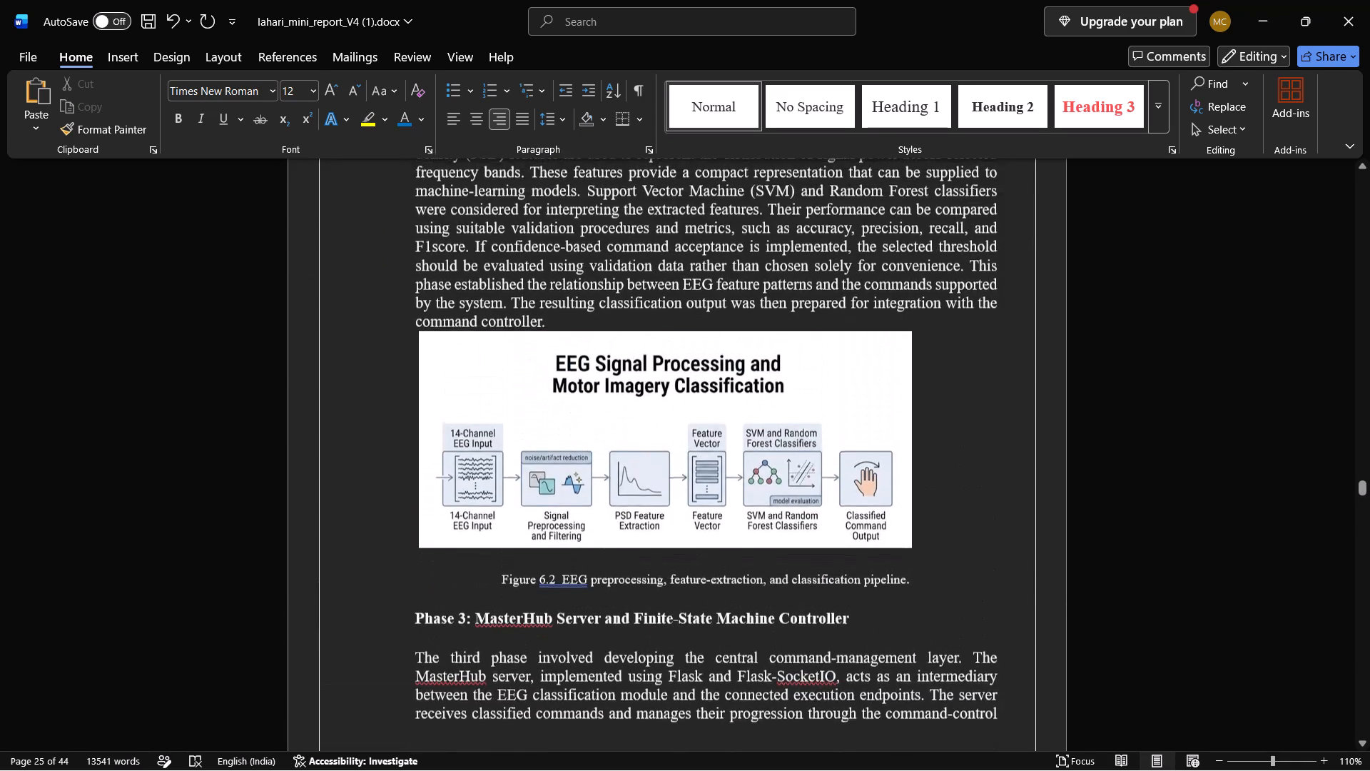
{"action": "scroll", "coordinate": [385, 361], "scroll_direction": "down", "scroll_amount": 1}
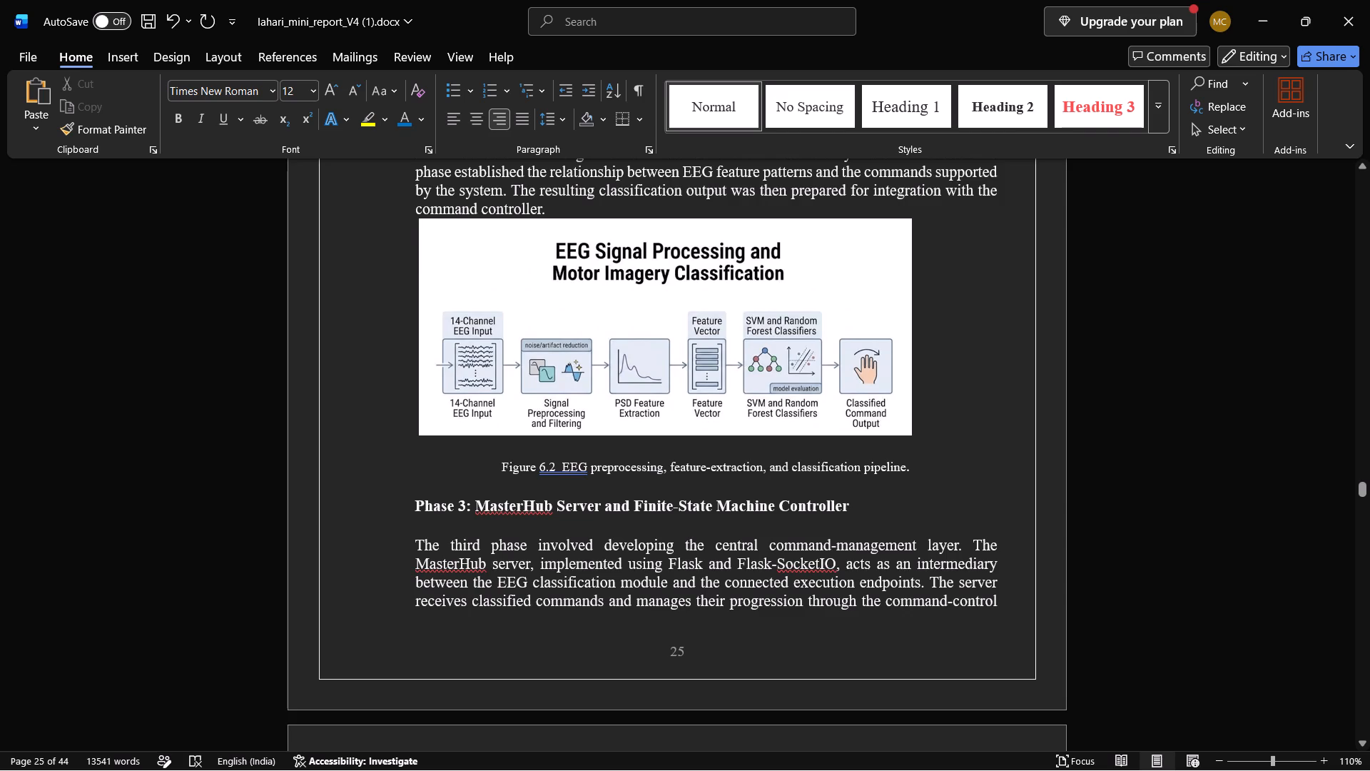
{"action": "scroll", "coordinate": [625, 171], "scroll_direction": "down", "scroll_amount": 3}
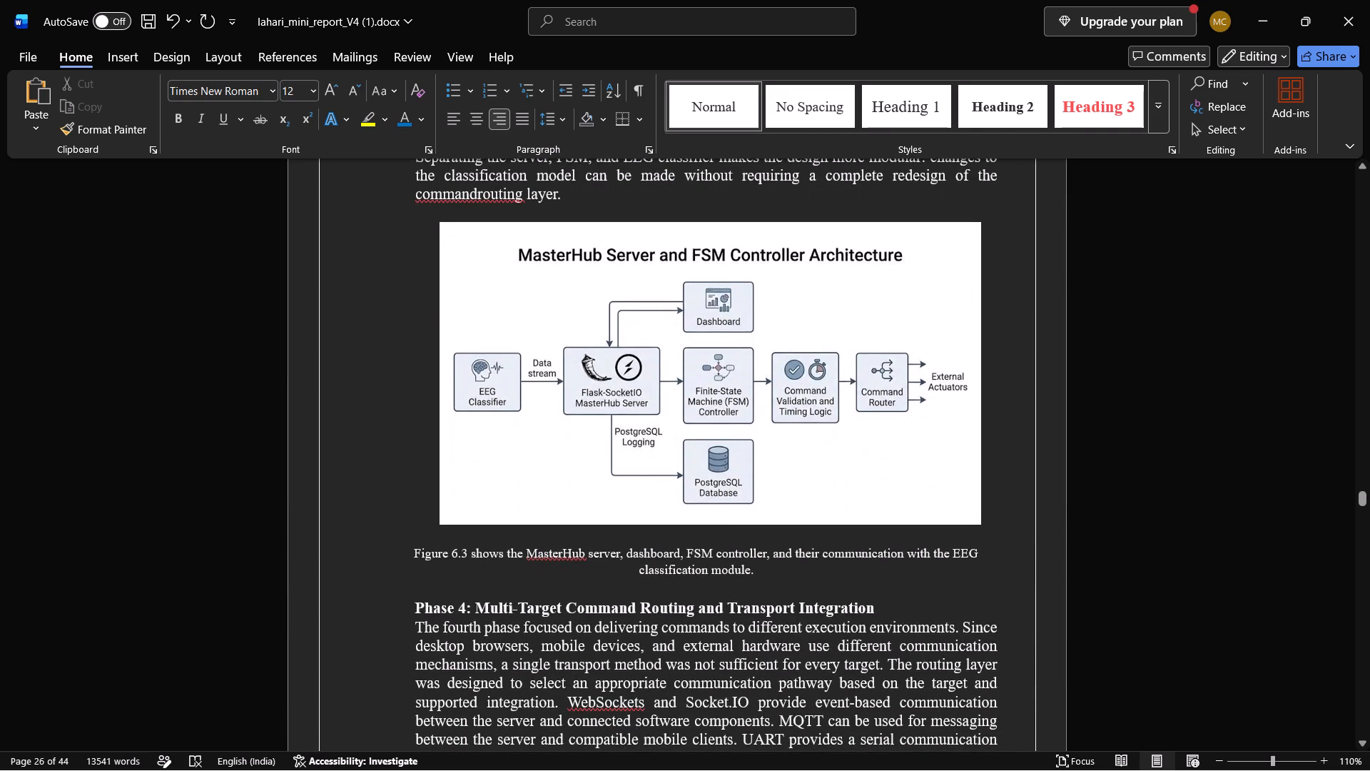
Check the remaining development phases from Phase 4 onward for heading format, diagram placement and page spacing.
{"action": "scroll", "coordinate": [625, 171], "scroll_direction": "down", "scroll_amount": 4}
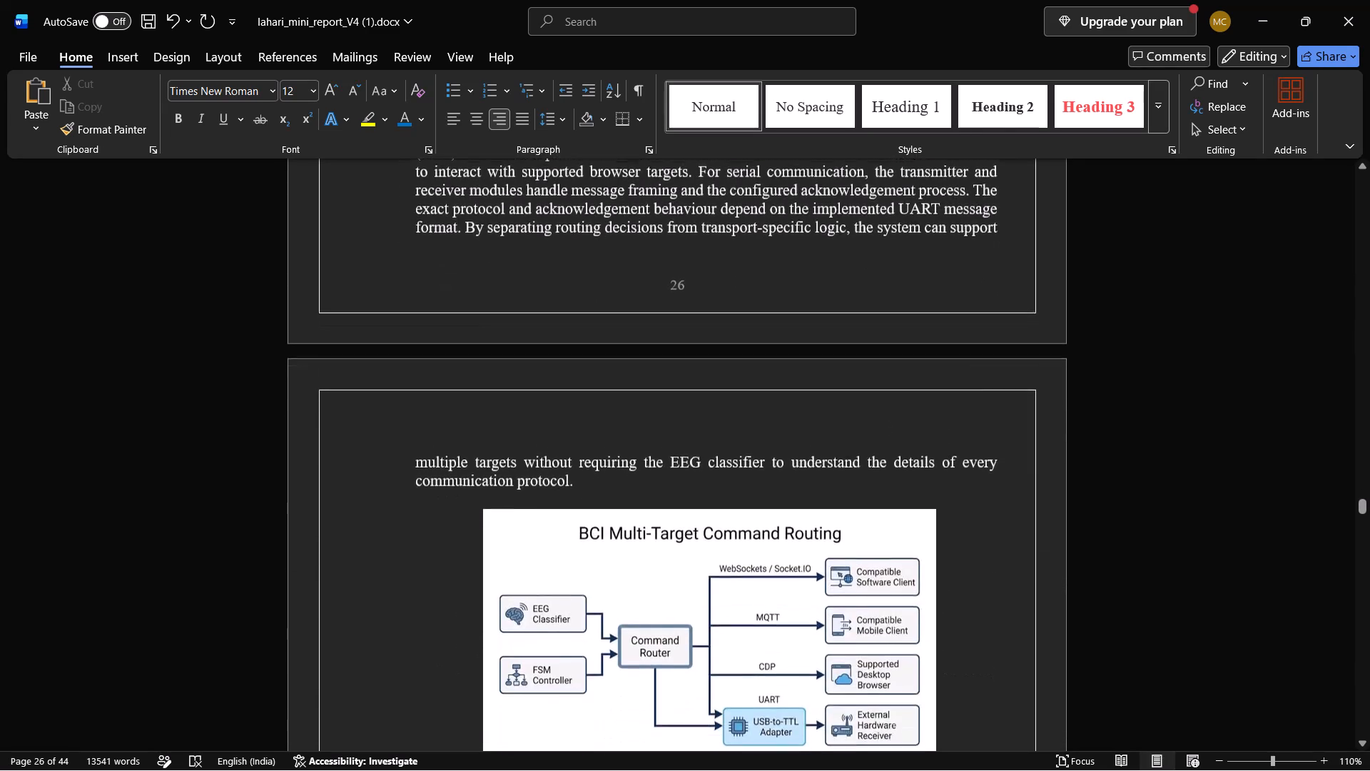
{"action": "scroll", "coordinate": [625, 171], "scroll_direction": "down", "scroll_amount": 4}
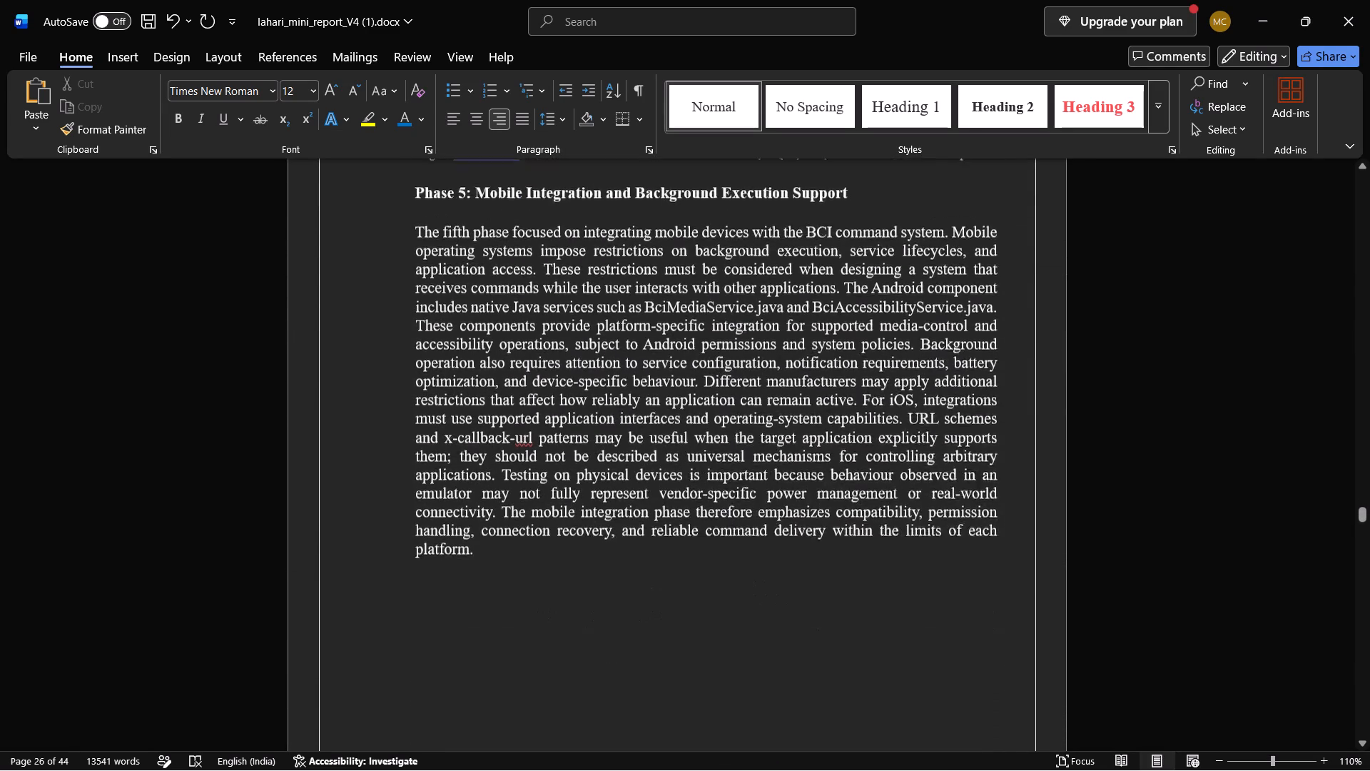
{"action": "scroll", "coordinate": [625, 171], "scroll_direction": "down", "scroll_amount": 4}
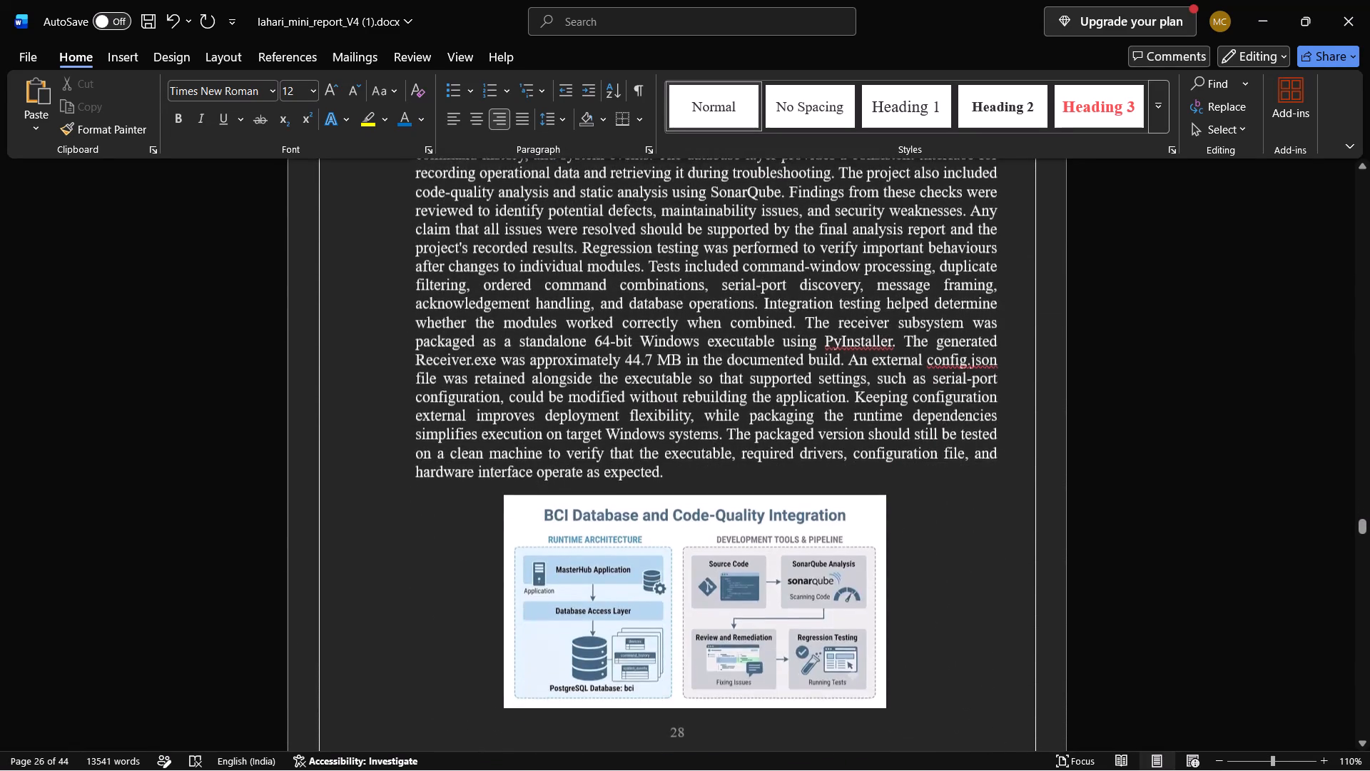
Review the Chapter 7 pages, checking Figure 7.1, the 7.2 heading and subsections, and the BCI command tables.
{"action": "scroll", "coordinate": [625, 171], "scroll_direction": "down", "scroll_amount": 3}
{"action": "scroll", "coordinate": [625, 171], "scroll_direction": "up", "scroll_amount": 1}
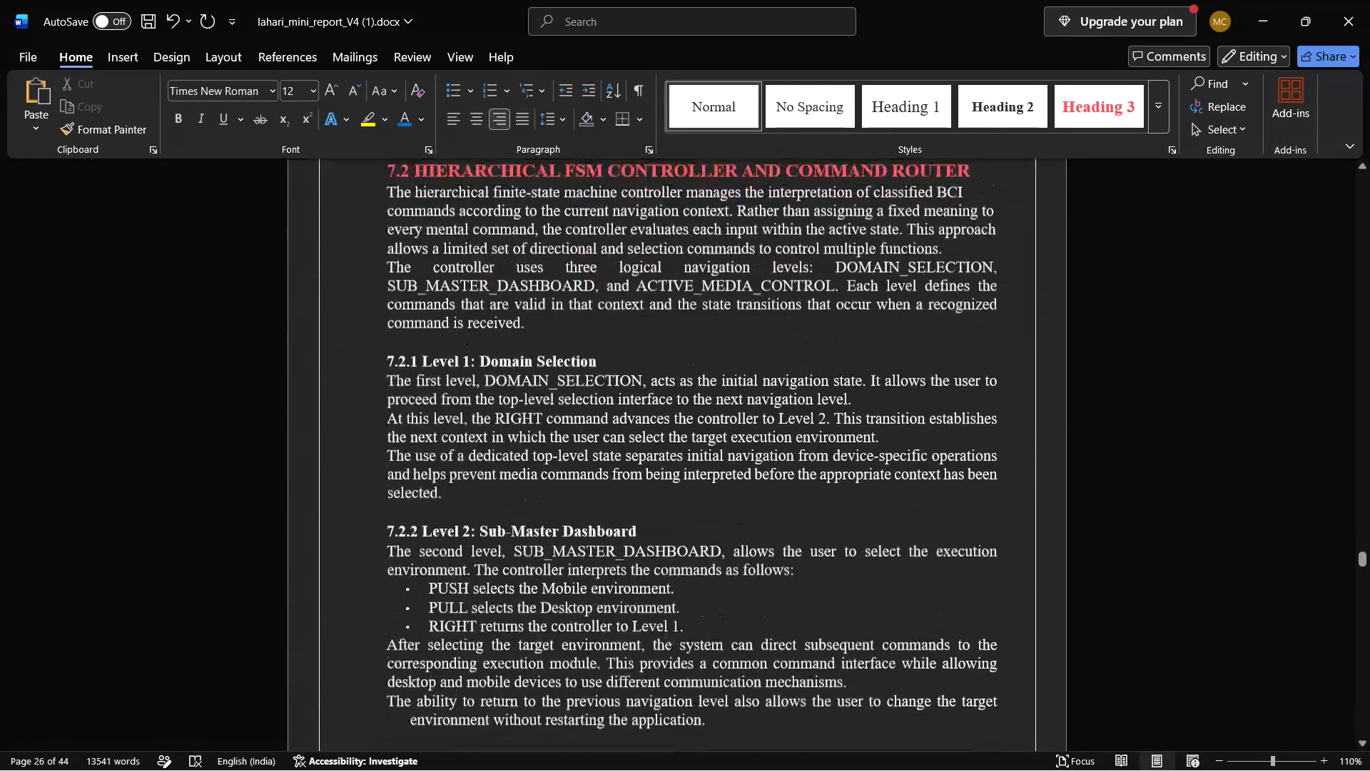
{"action": "scroll", "coordinate": [625, 171], "scroll_direction": "up", "scroll_amount": 2}
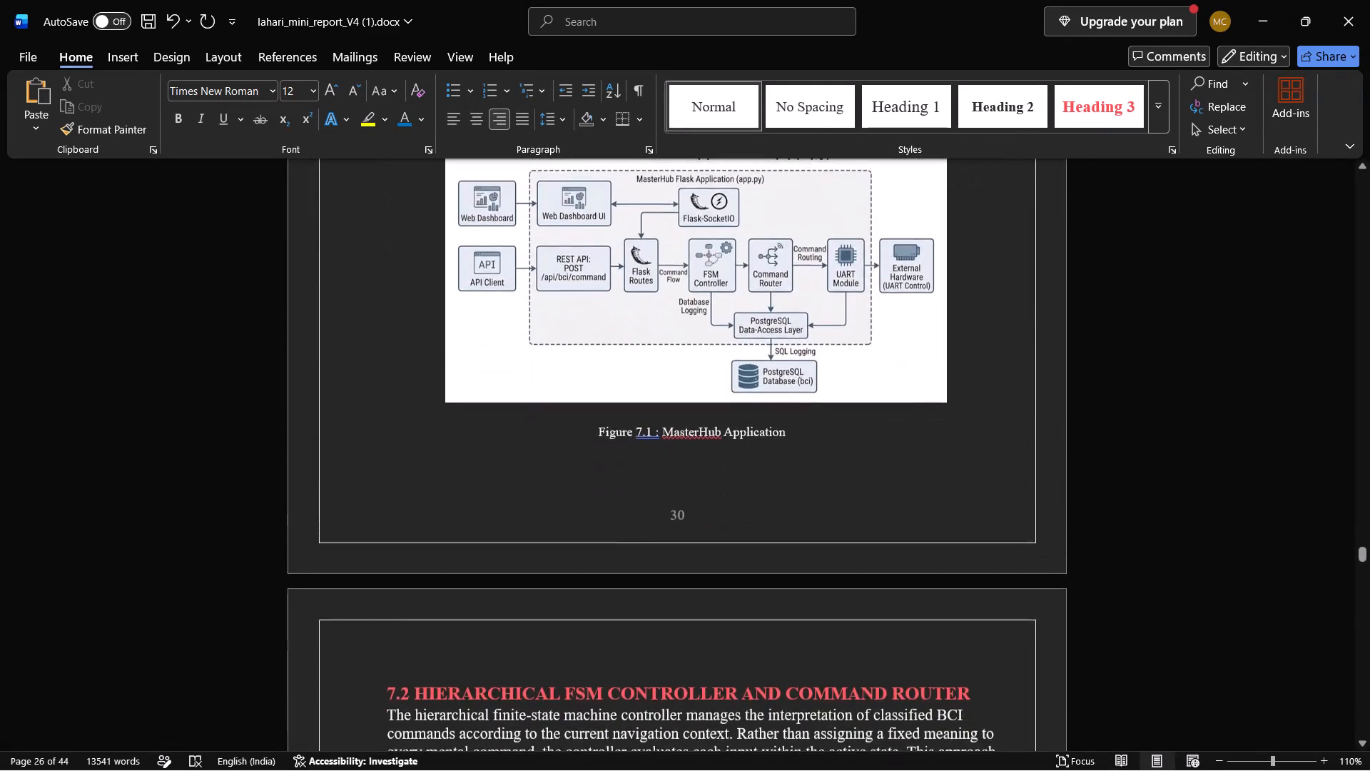
{"action": "scroll", "coordinate": [625, 171], "scroll_direction": "down", "scroll_amount": 4}
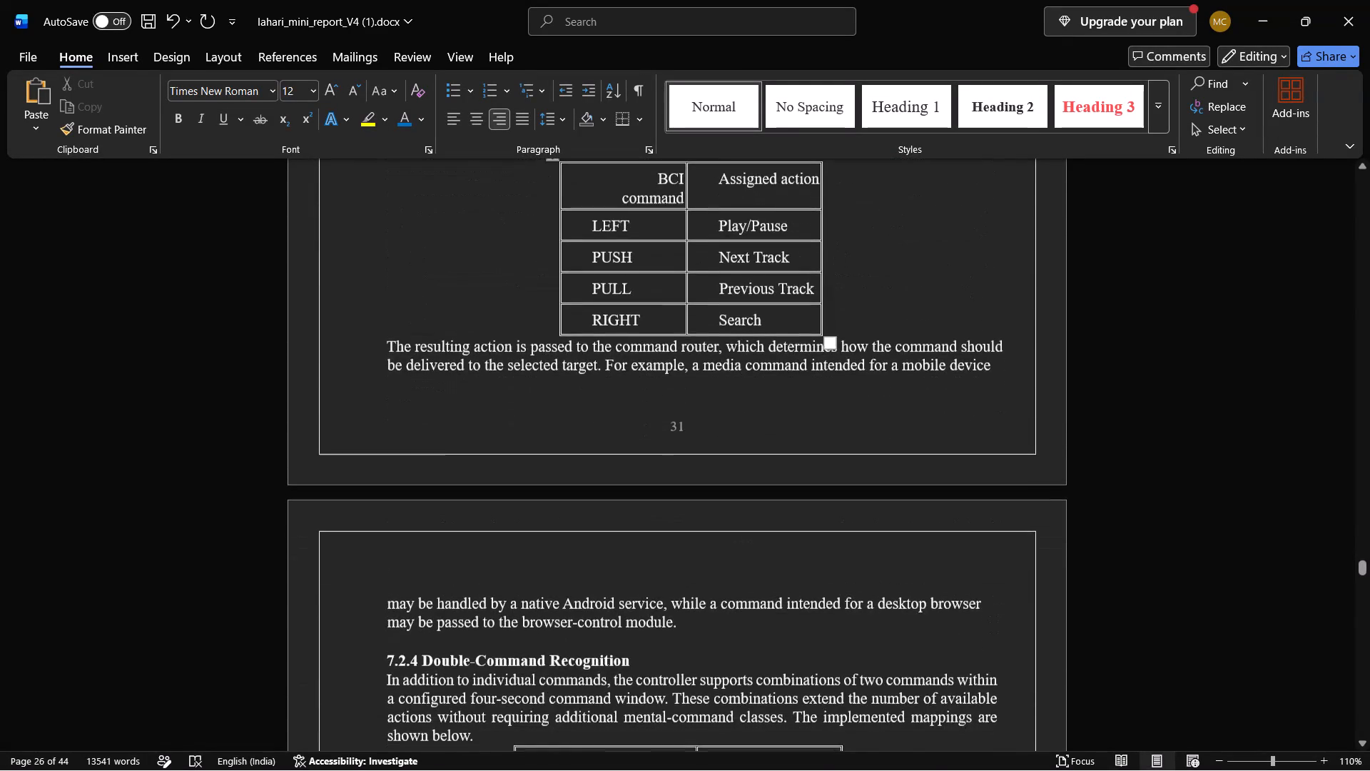
{"action": "scroll", "coordinate": [625, 171], "scroll_direction": "down", "scroll_amount": 5}
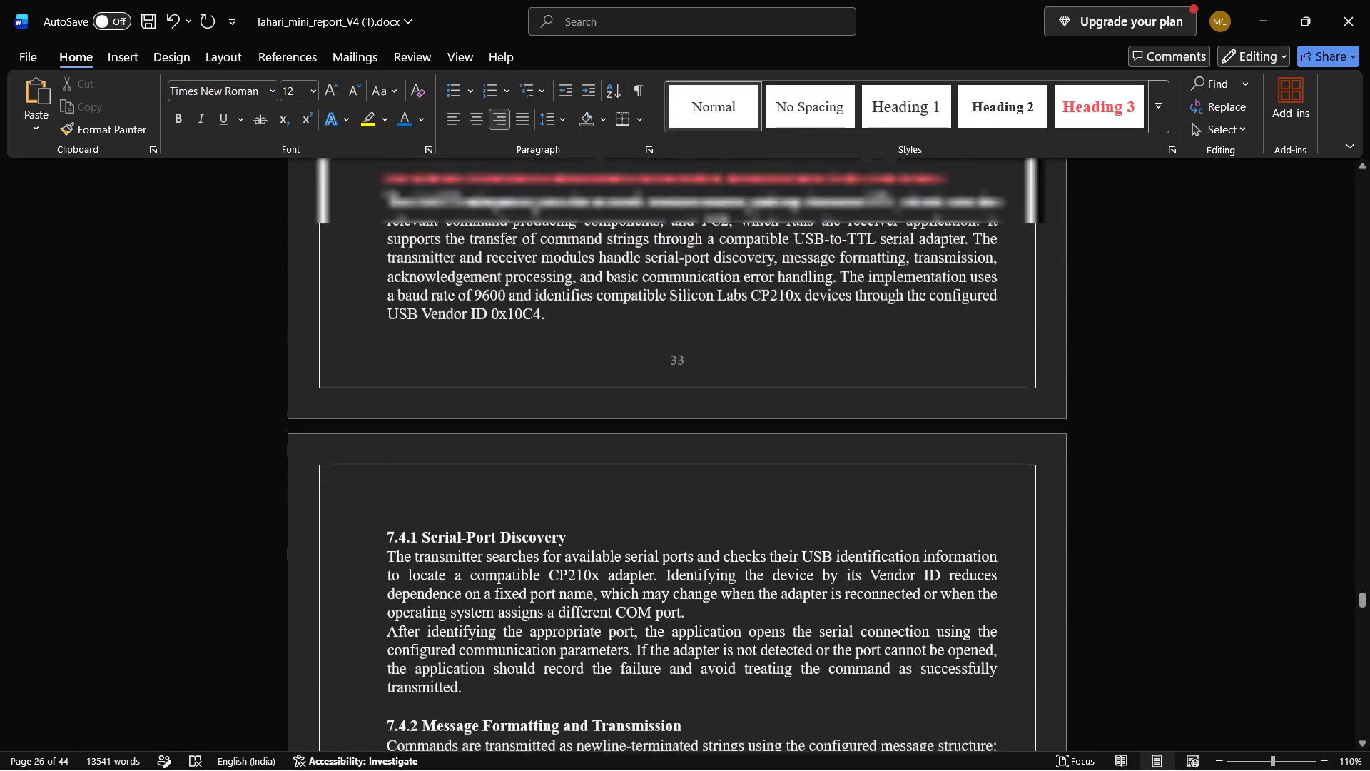
Skim the report from the 7.4 serial communication subsections through the Chapter 8 database tables to the last page.
{"action": "scroll", "coordinate": [625, 171], "scroll_direction": "down", "scroll_amount": 5}
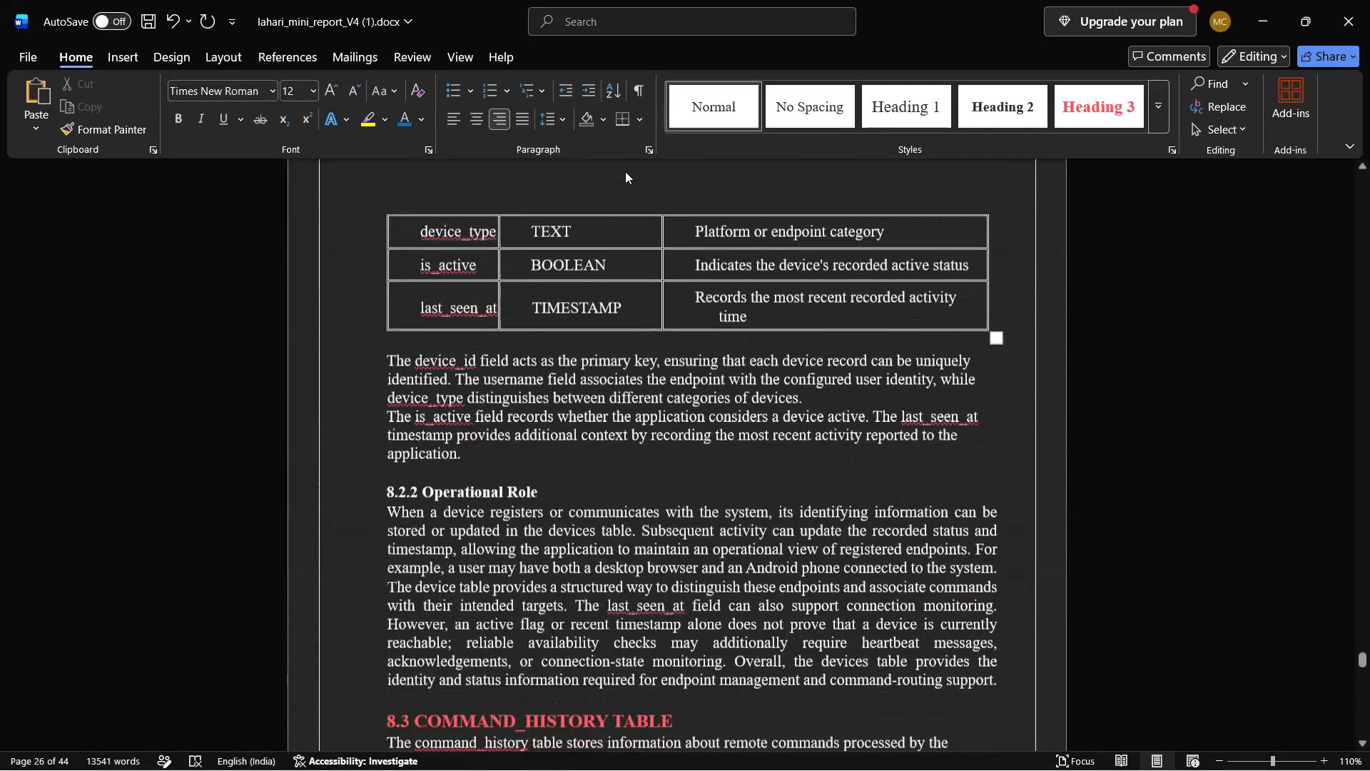
{"action": "scroll", "coordinate": [625, 171], "scroll_direction": "down", "scroll_amount": 3}
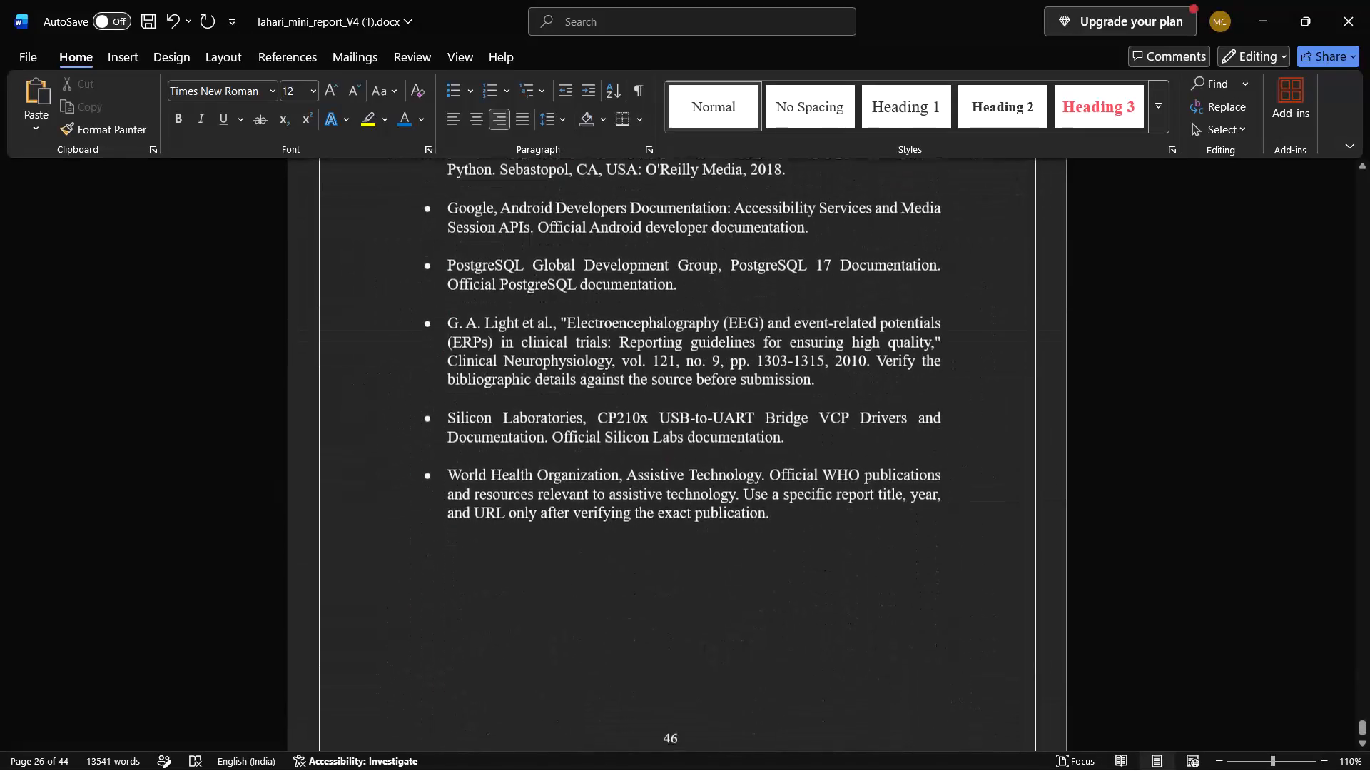
Examine the REFERENCES page for heading format, the bulleted source entries and the end of the document.
{"action": "scroll", "coordinate": [625, 171], "scroll_direction": "up", "scroll_amount": 3}
{"action": "scroll", "coordinate": [625, 171], "scroll_direction": "down", "scroll_amount": 2}
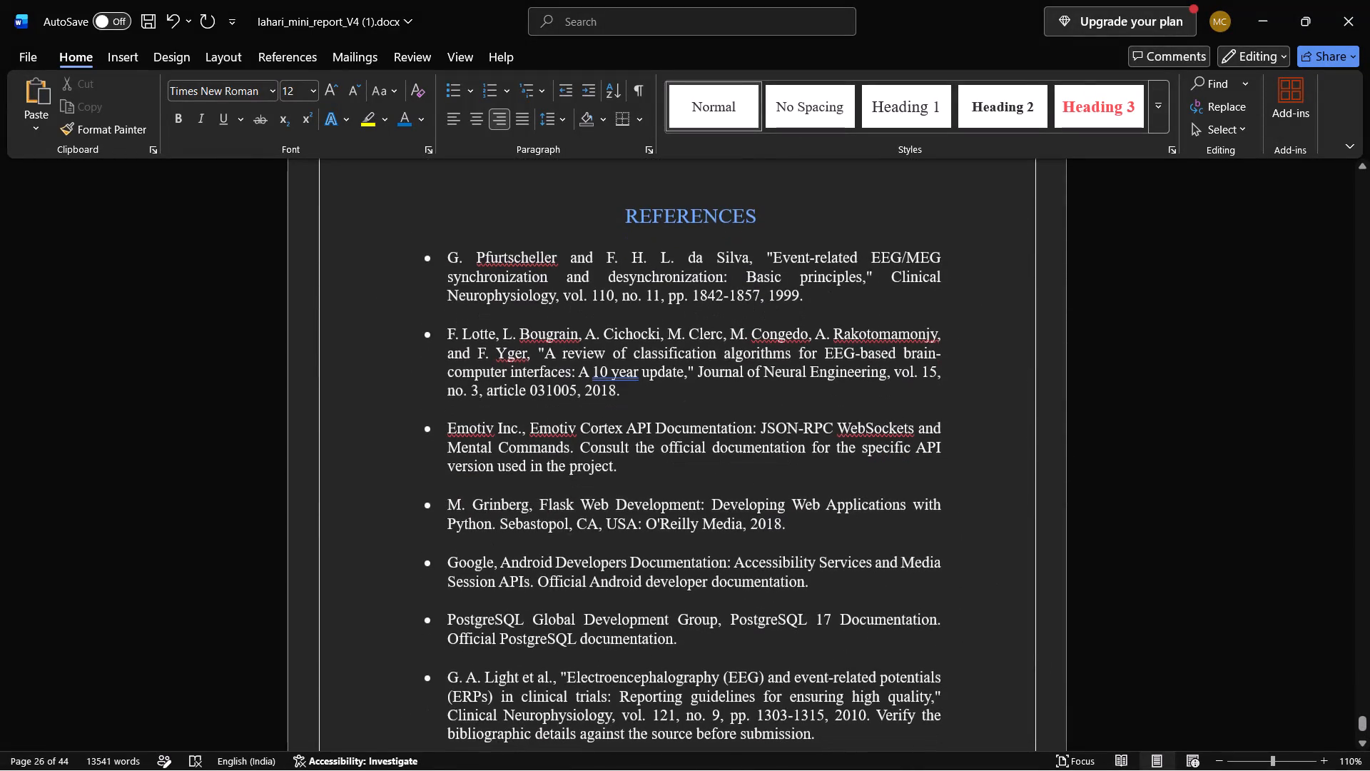
{"action": "scroll", "coordinate": [625, 171], "scroll_direction": "down", "scroll_amount": 3}
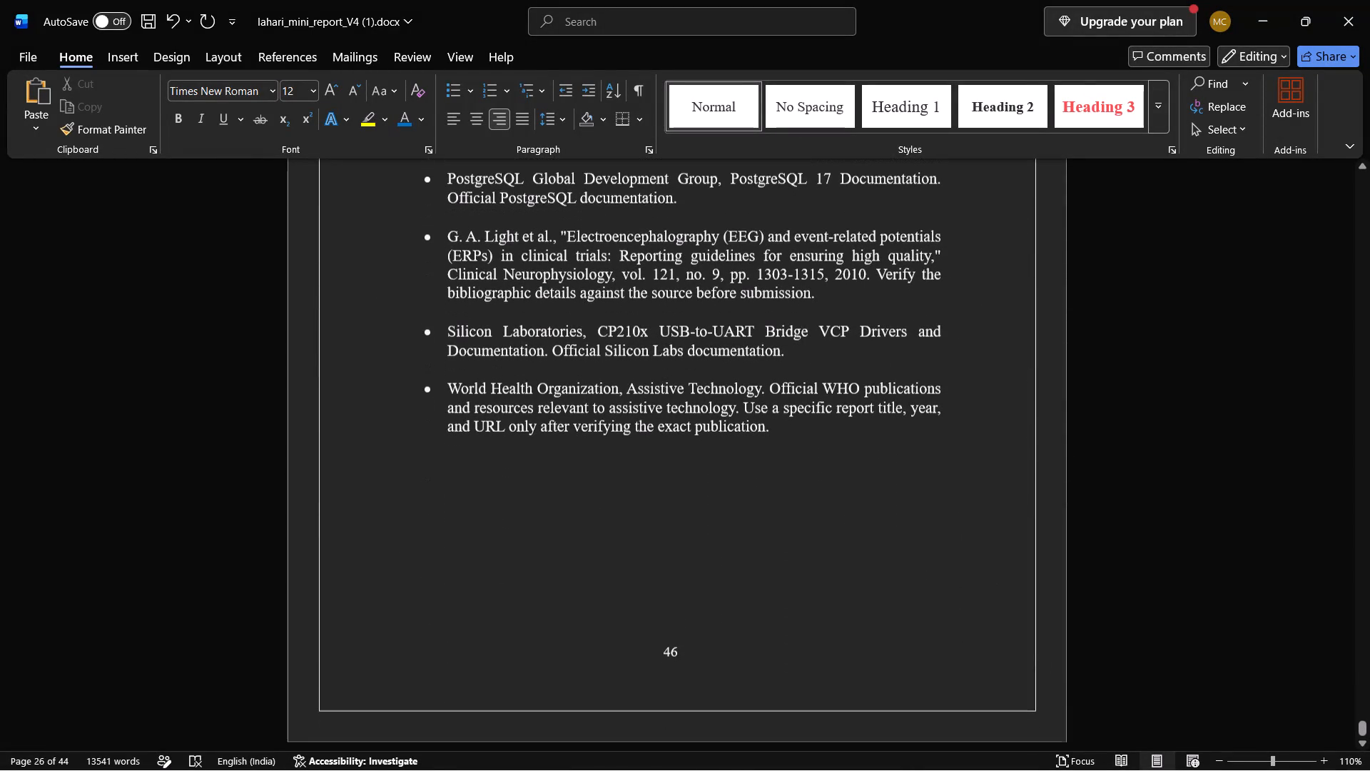
{"action": "scroll", "coordinate": [625, 171], "scroll_direction": "down", "scroll_amount": 2}
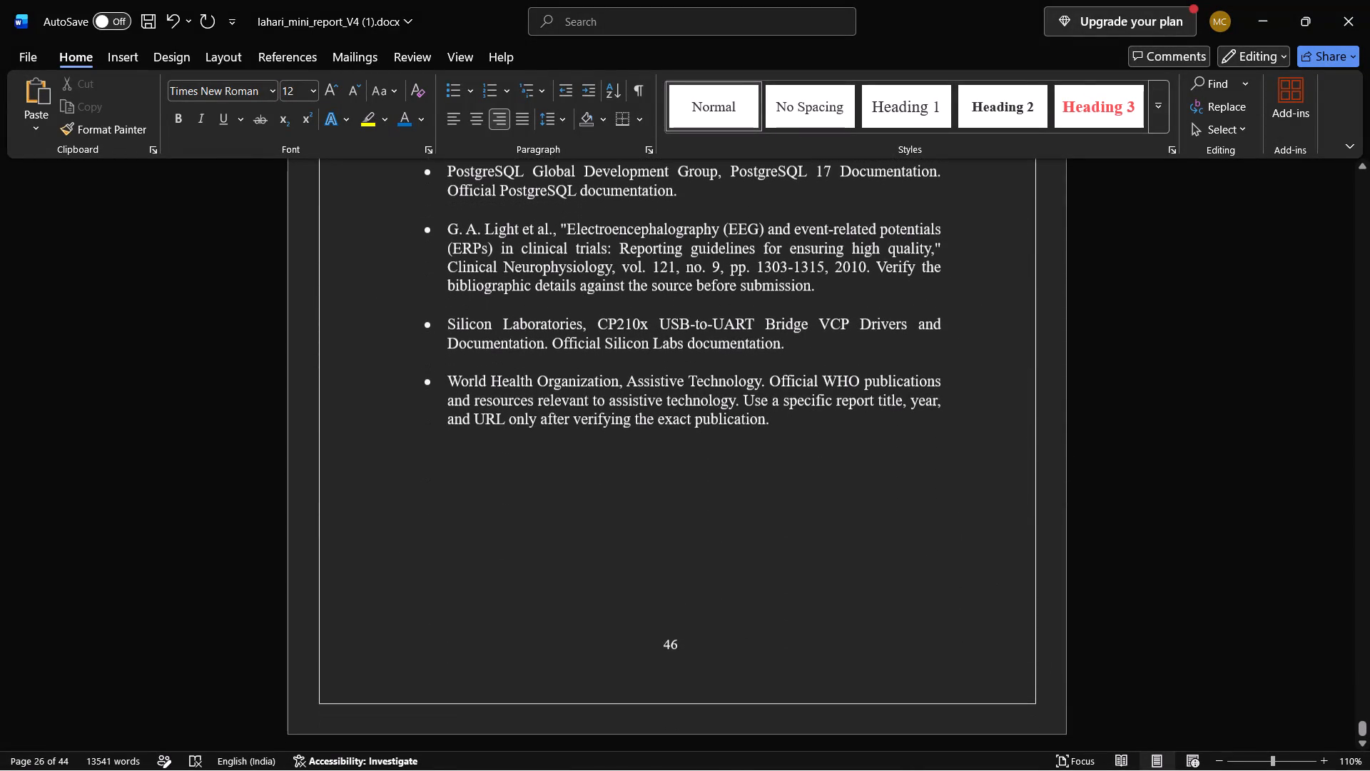
{"action": "scroll", "coordinate": [625, 171], "scroll_direction": "down", "scroll_amount": 1}
{"action": "scroll", "coordinate": [625, 171], "scroll_direction": "up", "scroll_amount": 3}
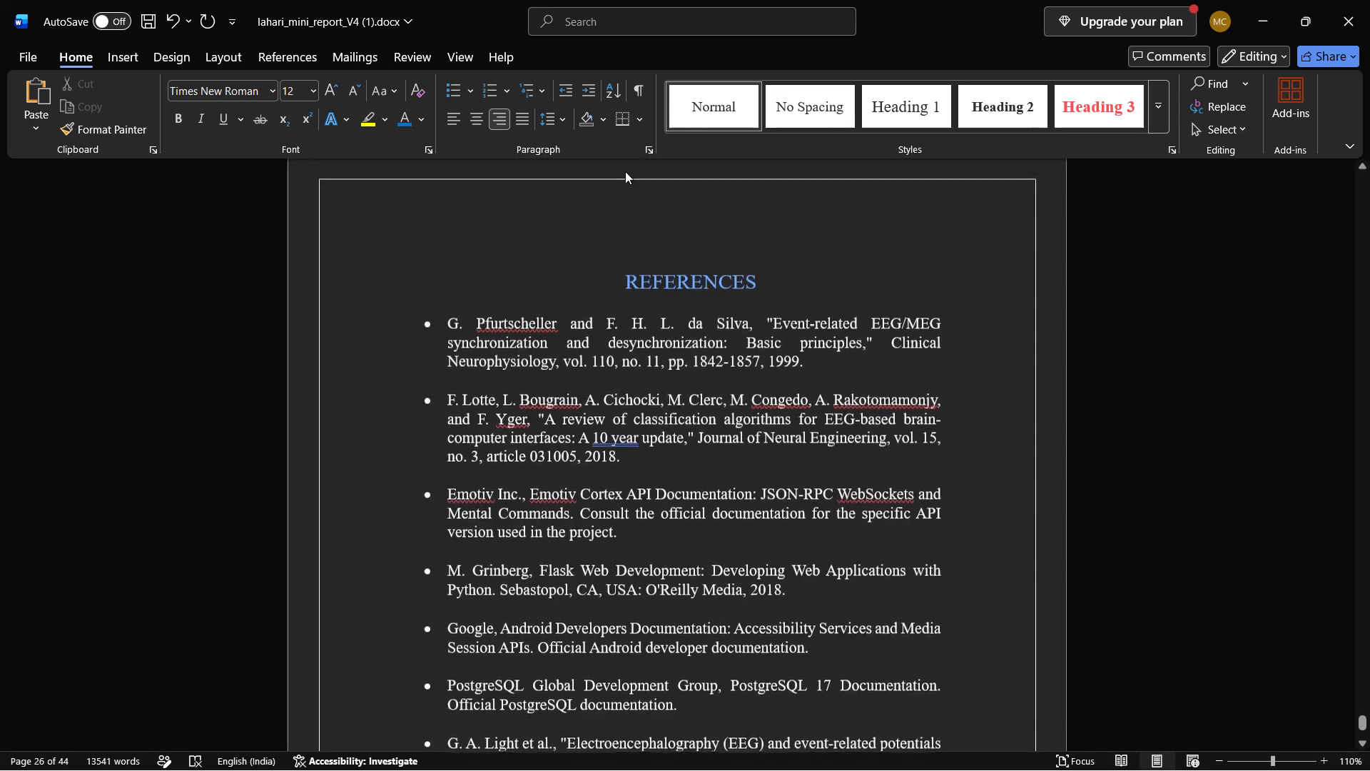
Go back through the report from the references to the Chapter 7 pages.
{"action": "scroll", "coordinate": [625, 171], "scroll_direction": "up", "scroll_amount": 18}
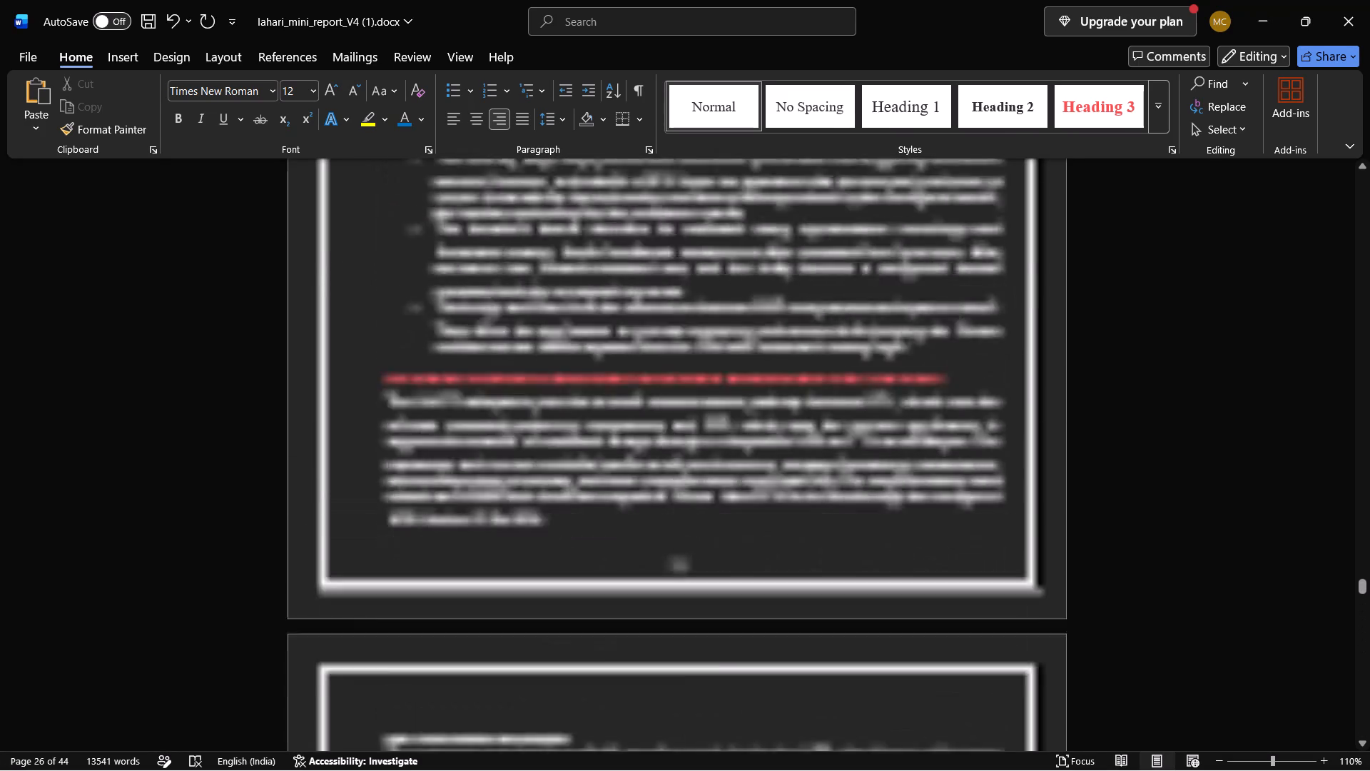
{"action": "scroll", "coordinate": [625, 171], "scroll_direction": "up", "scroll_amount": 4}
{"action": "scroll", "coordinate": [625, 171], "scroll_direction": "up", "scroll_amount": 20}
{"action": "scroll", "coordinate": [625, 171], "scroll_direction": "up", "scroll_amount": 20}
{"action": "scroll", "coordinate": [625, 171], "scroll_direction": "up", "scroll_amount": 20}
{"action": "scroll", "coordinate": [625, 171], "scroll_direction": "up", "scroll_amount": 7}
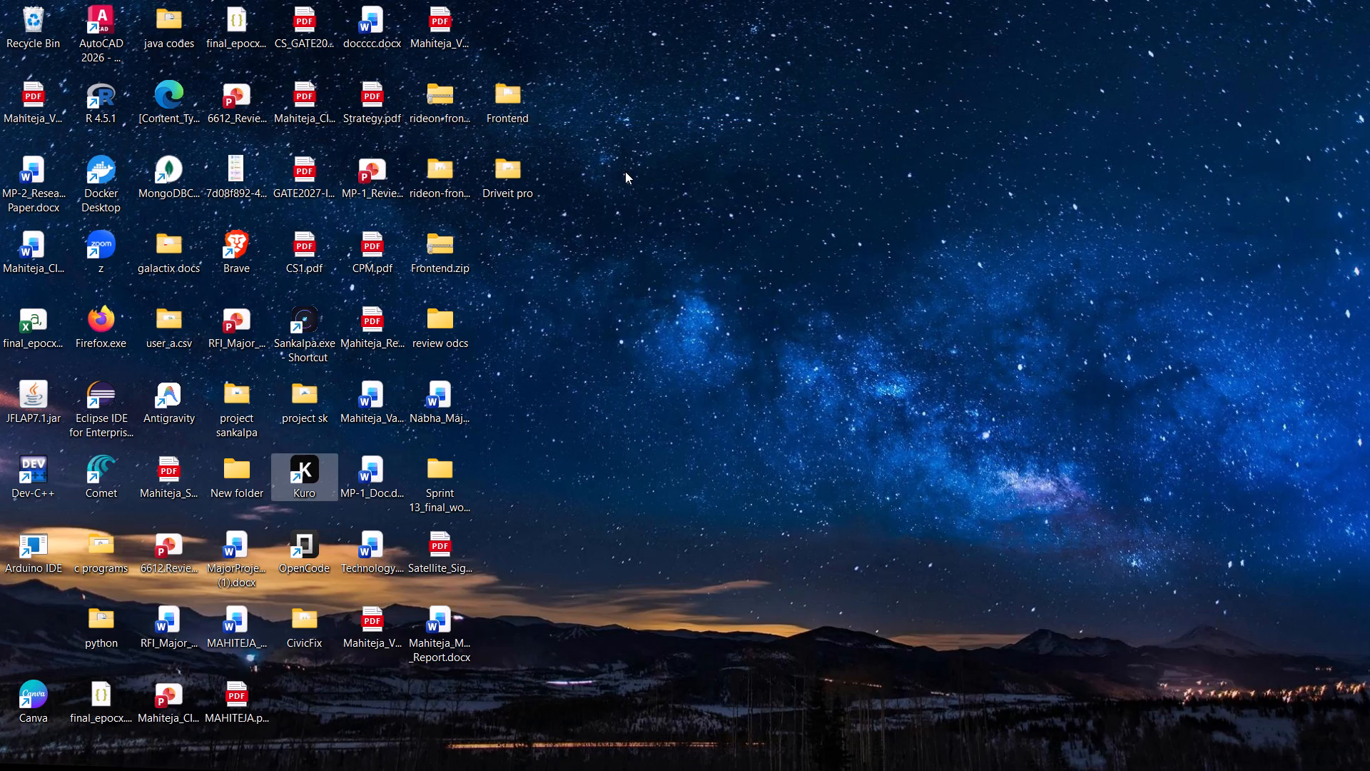
Bring up the Windows shutdown options from the desktop and choose Sleep as the action for the computer.
{"action": "key", "text": "alt+F5"}
{"action": "key", "text": "alt+F4"}
{"action": "left_click", "coordinate": [625, 171]}
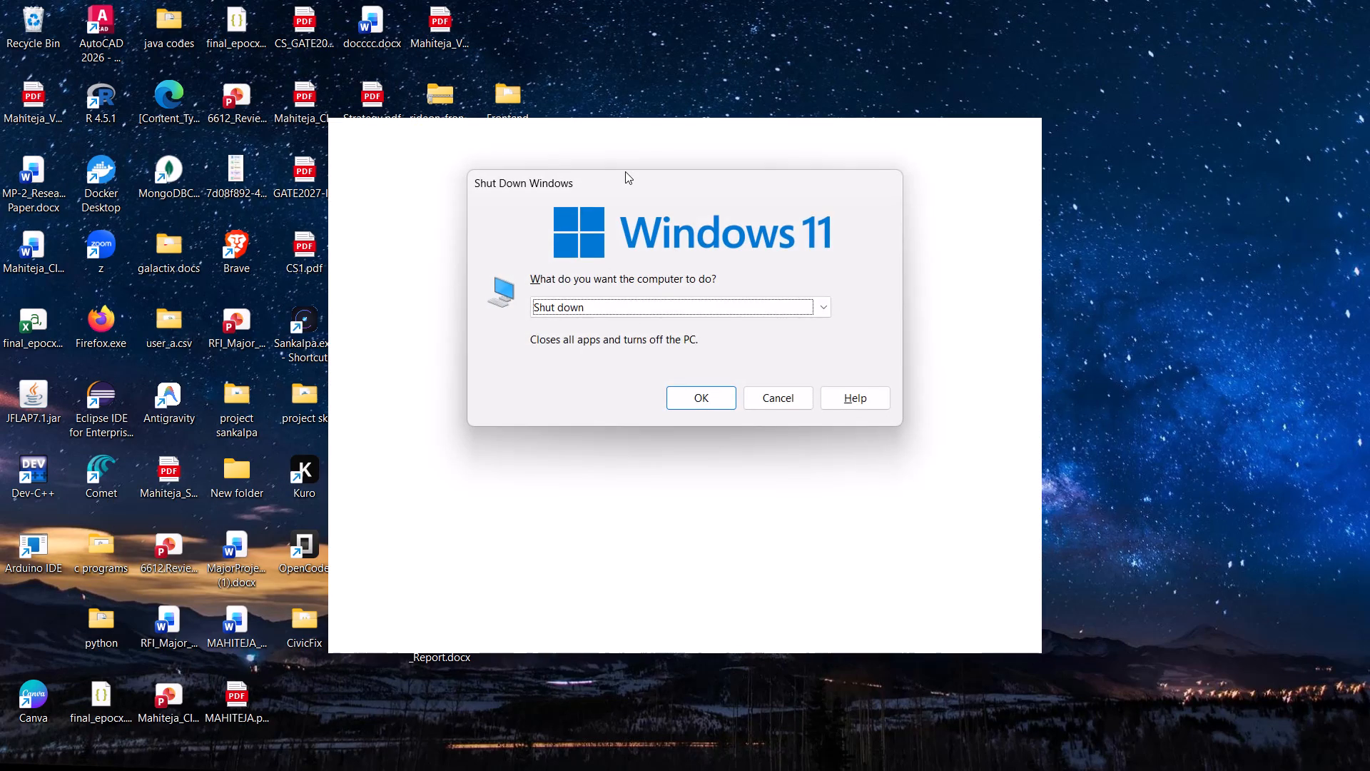
{"action": "key", "text": "Left"}
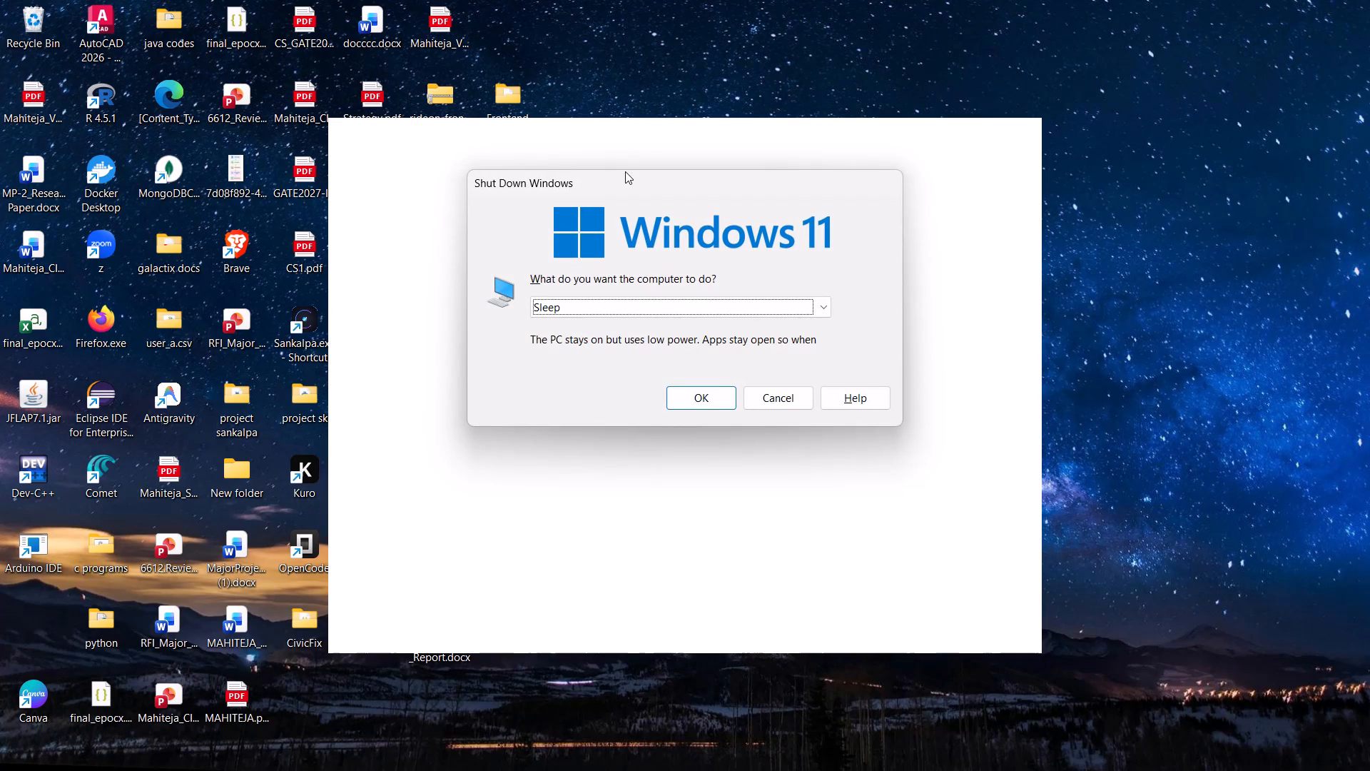